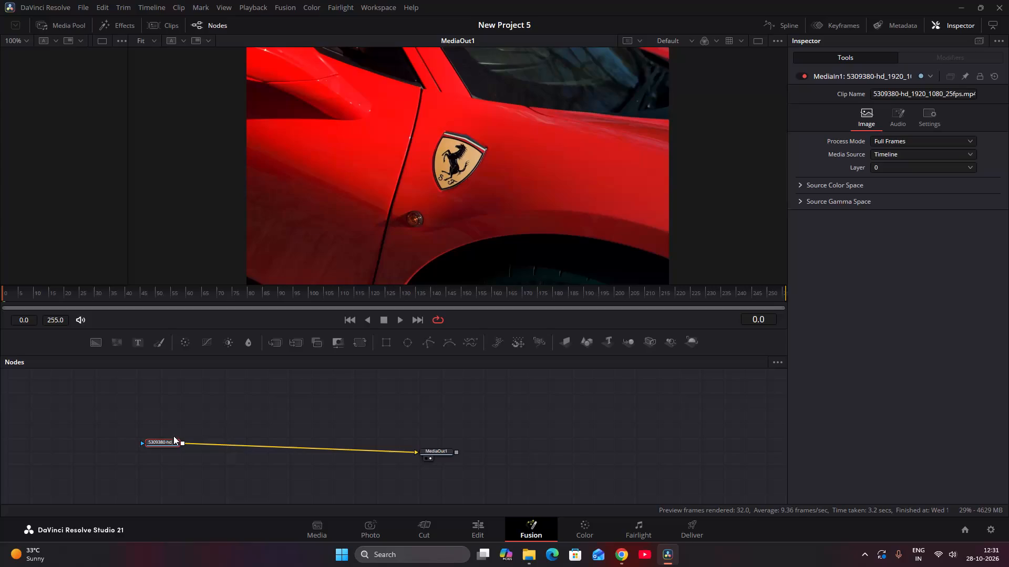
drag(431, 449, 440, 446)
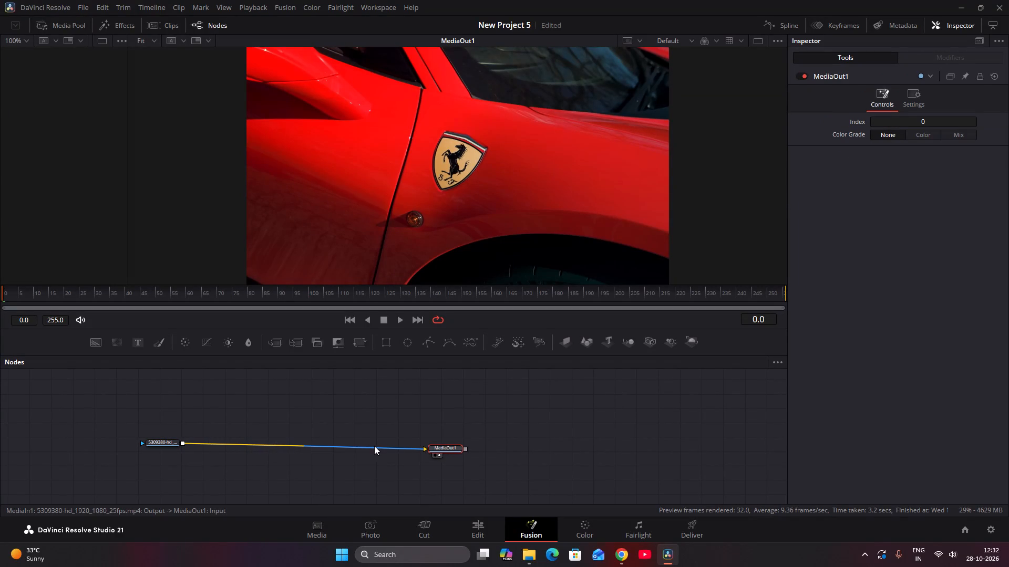
Launch Adobe Premiere Pro 2026 from the system's Creativity apps.
click(336, 558)
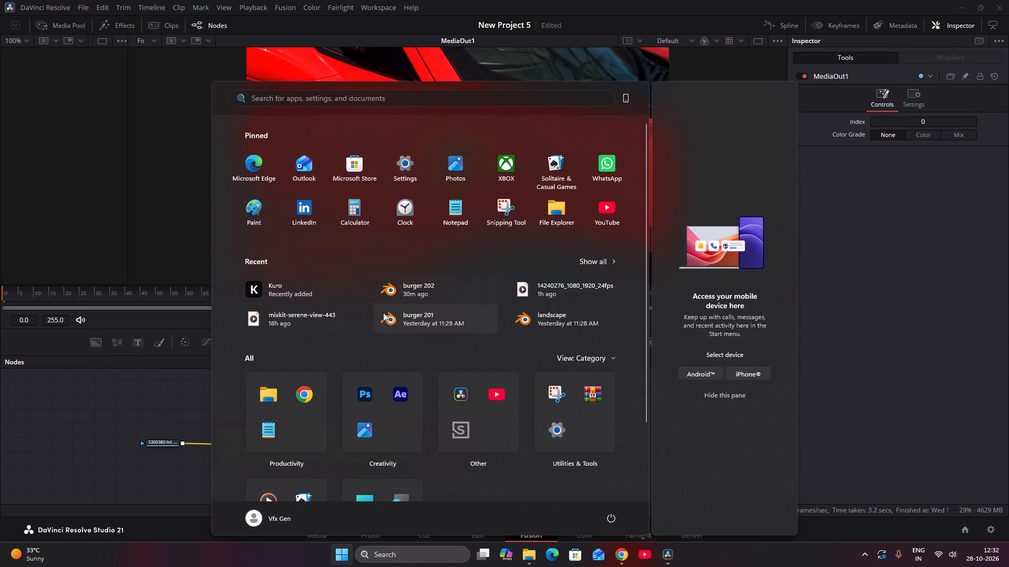
scroll(383, 312, down, 2)
click(399, 334)
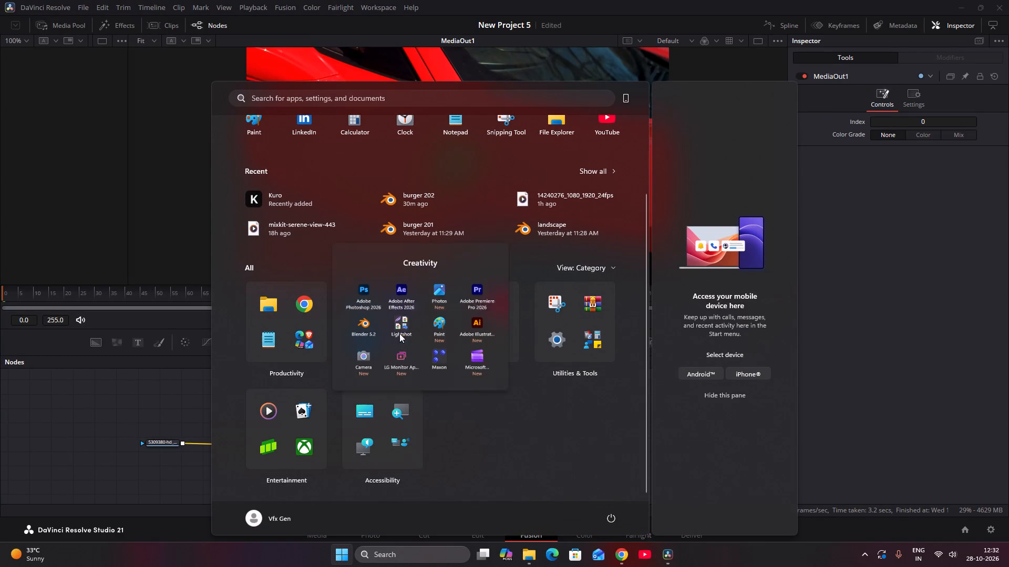
click(501, 272)
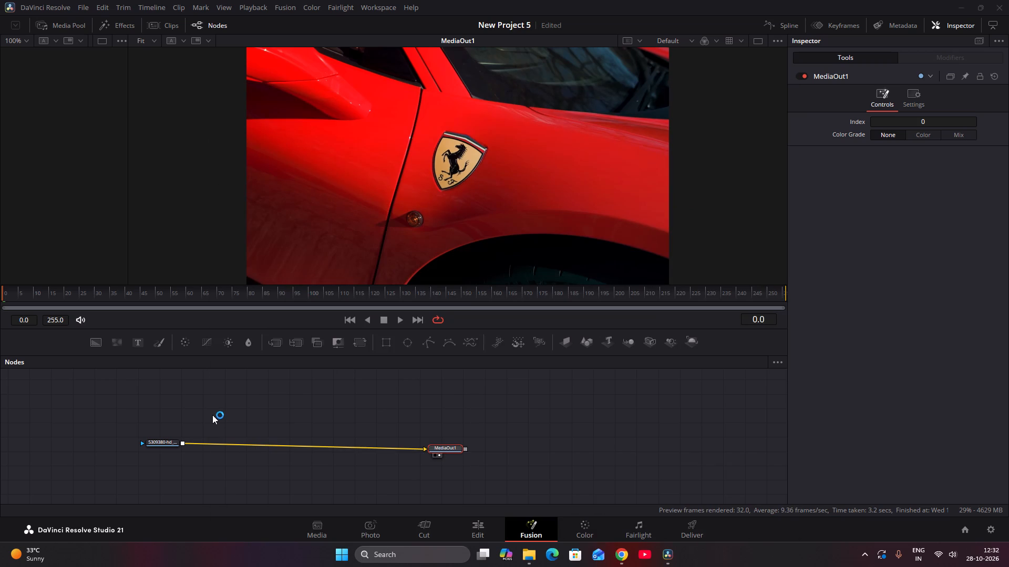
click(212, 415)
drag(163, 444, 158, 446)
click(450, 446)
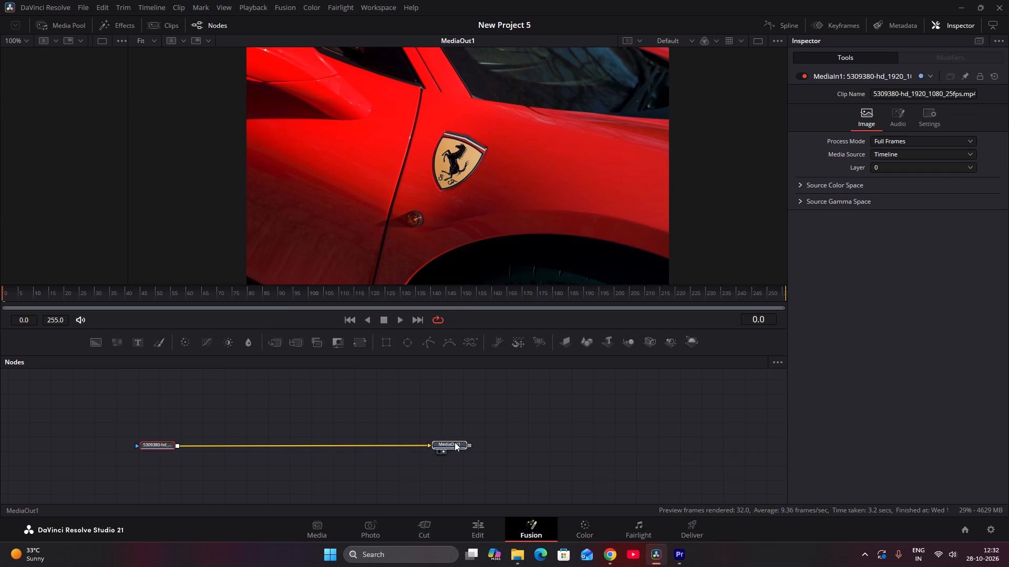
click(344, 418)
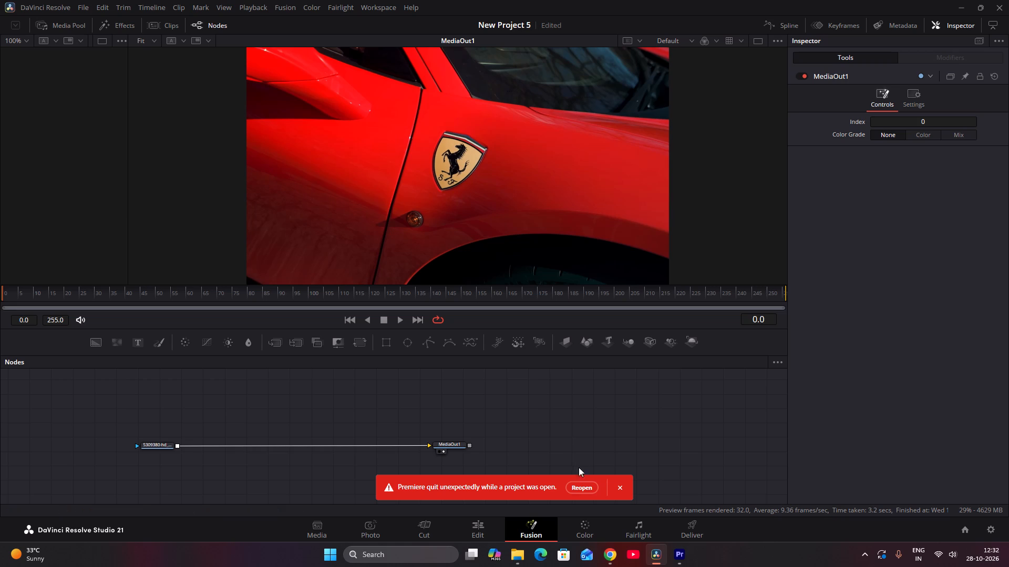
Switch to Adobe Premiere, dismiss the crash-recovery notice and create a new project named Untitled.
click(675, 551)
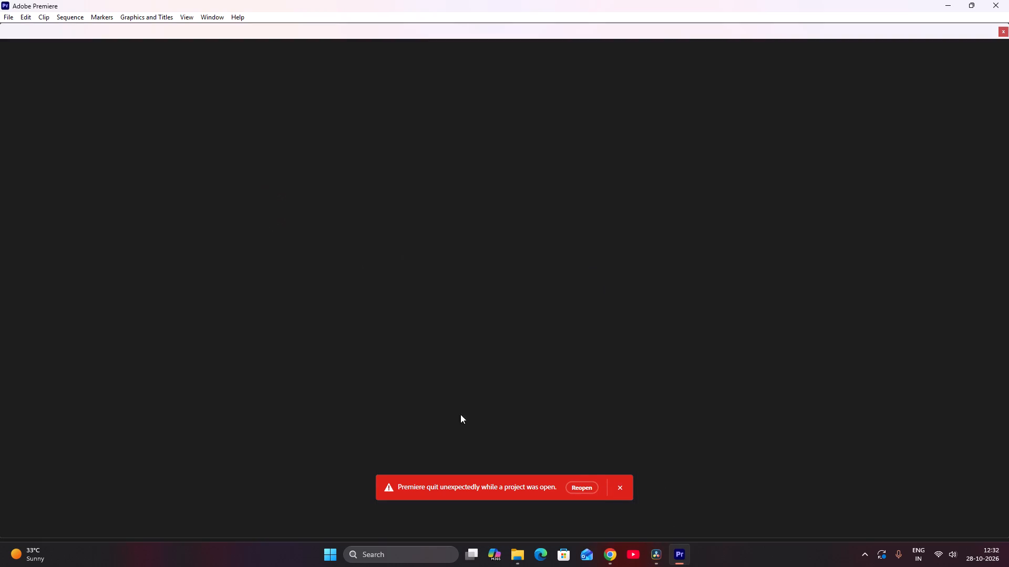
click(621, 490)
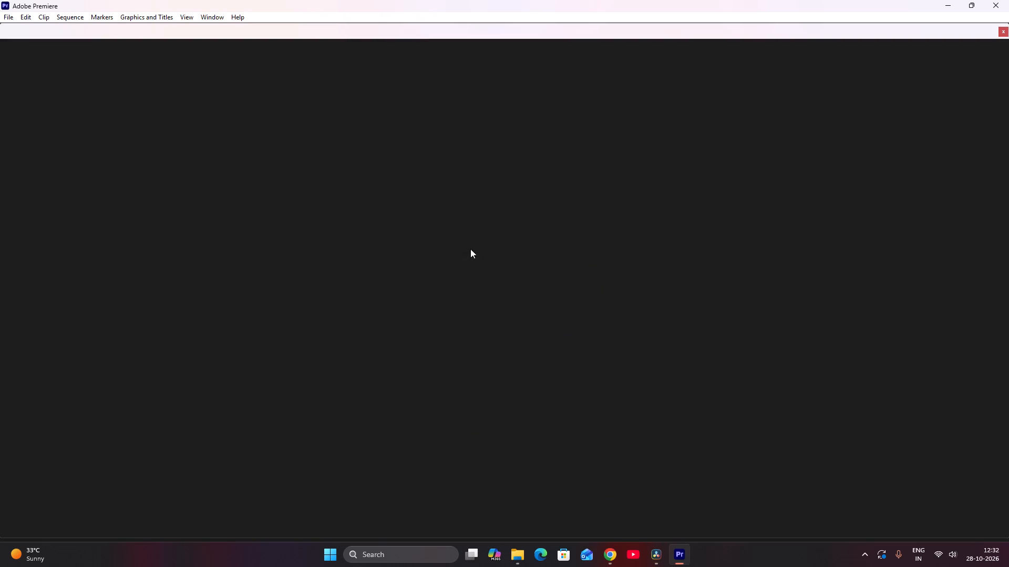
click(9, 18)
click(18, 28)
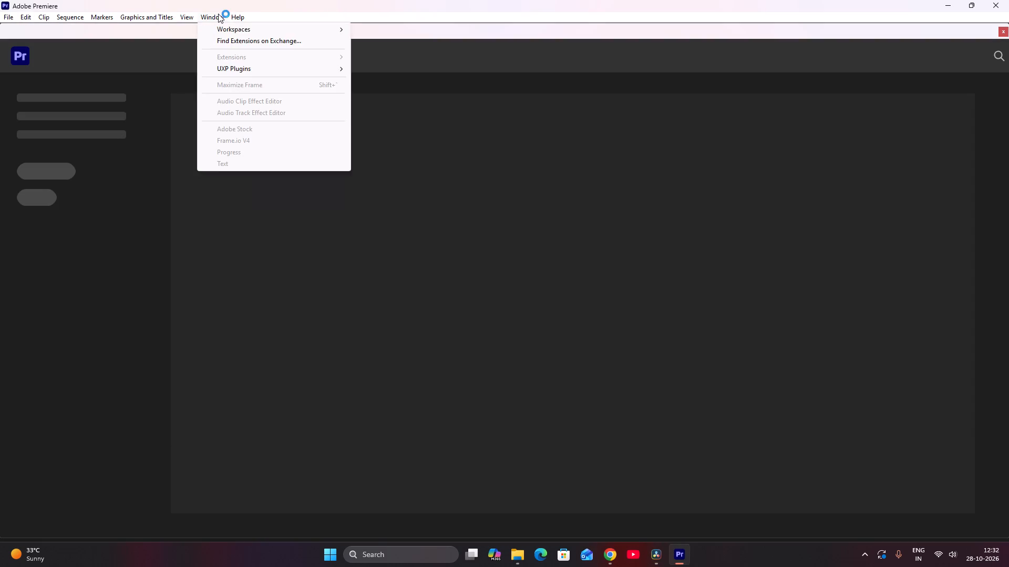
click(215, 30)
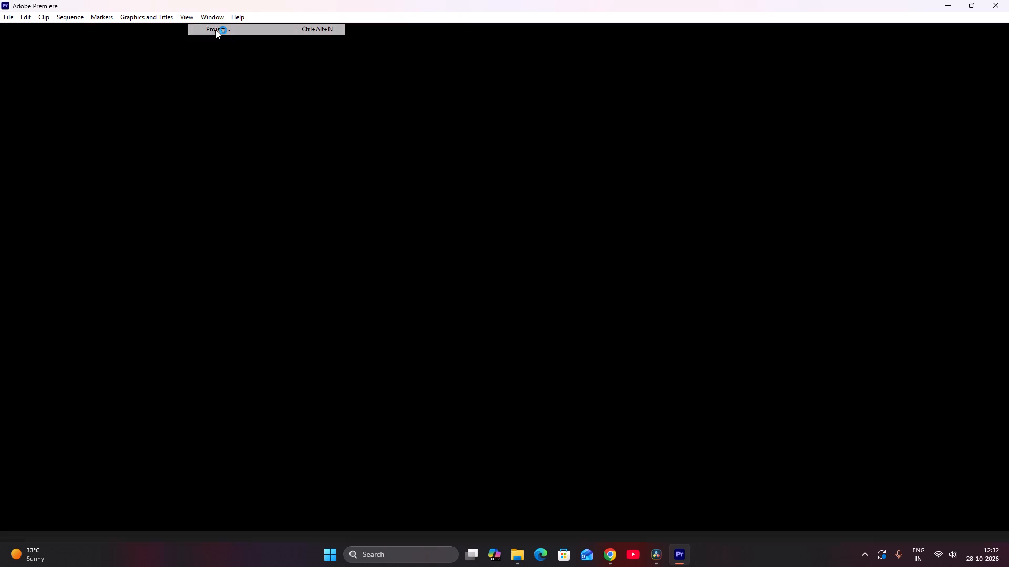
click(560, 320)
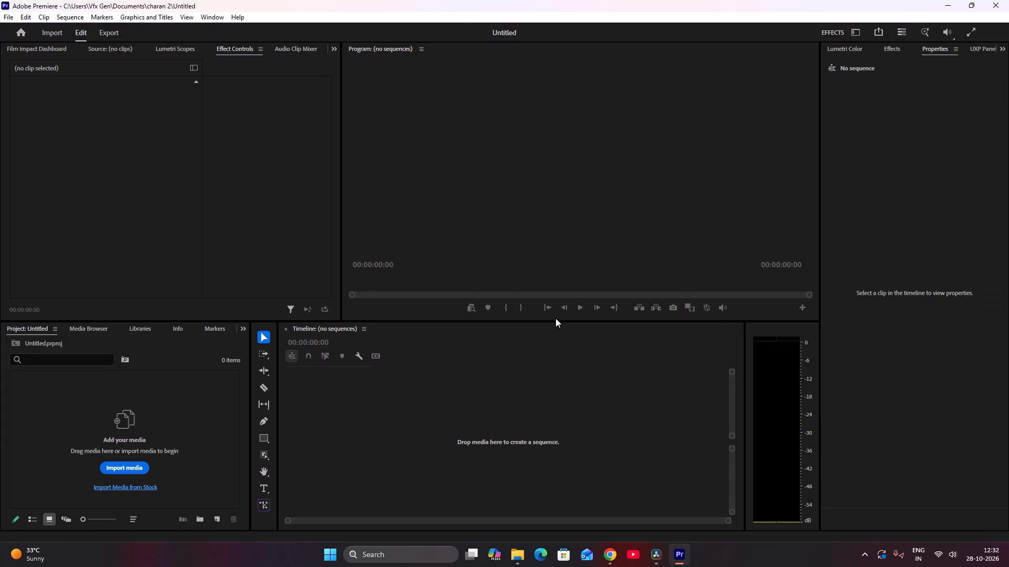
Import the video clip 5309380-hd_1920_1080_25fps from the Downloads folder into the project.
click(122, 470)
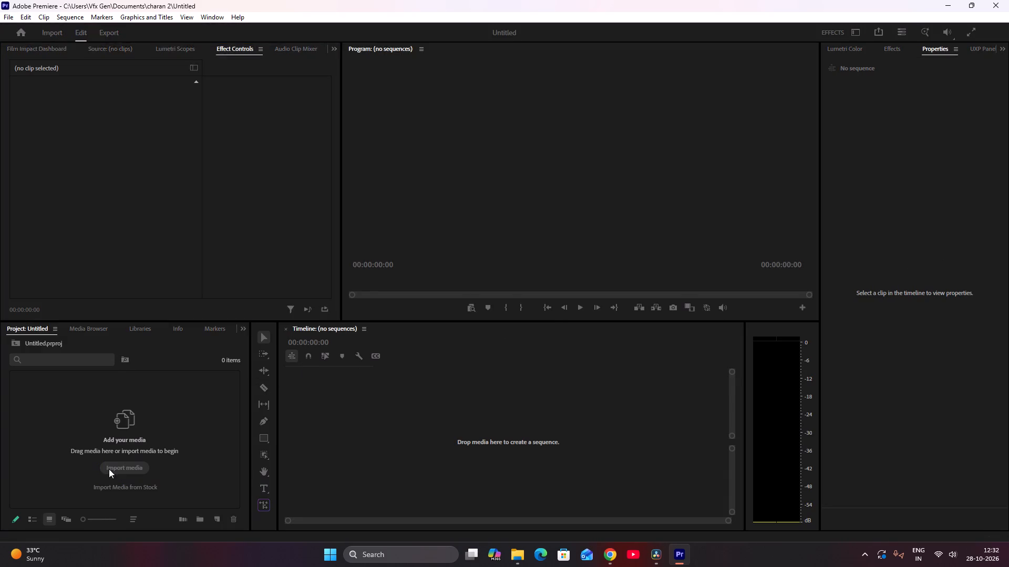
click(187, 148)
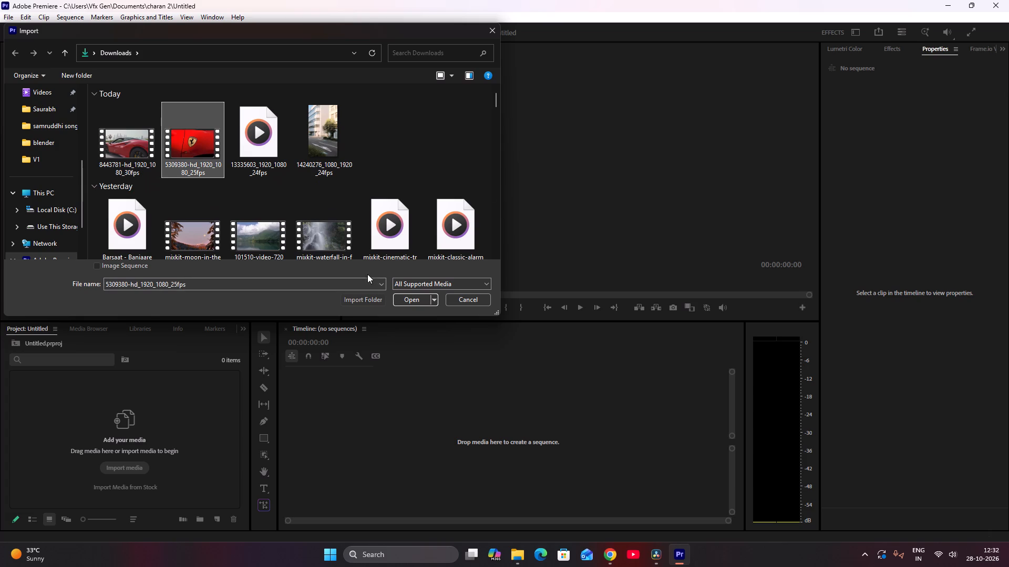
click(401, 299)
Create a sequence from the imported clip and duplicate the clip onto track V2 directly above the original.
drag(54, 409, 508, 407)
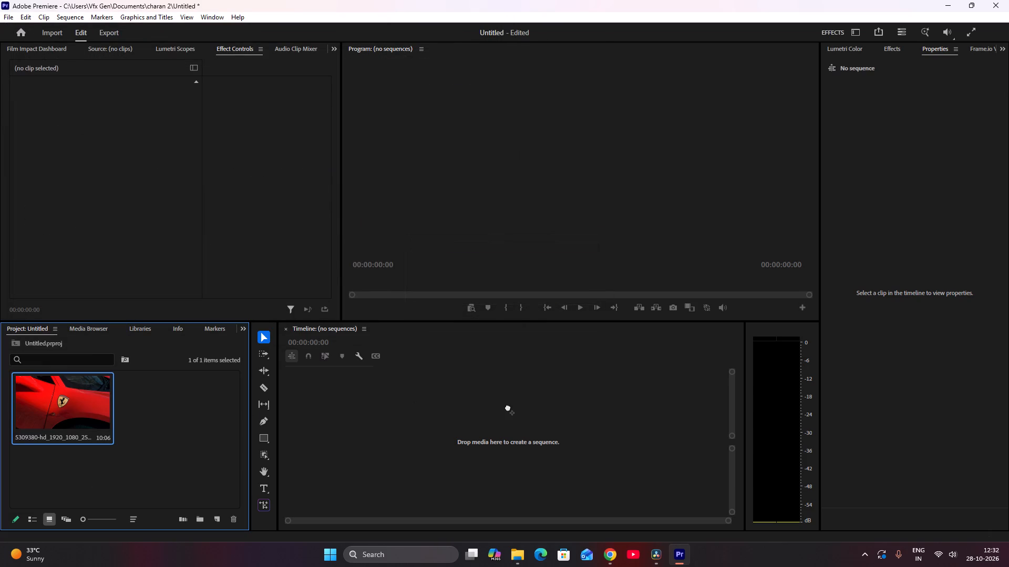
alt+drag(436, 429, 435, 409)
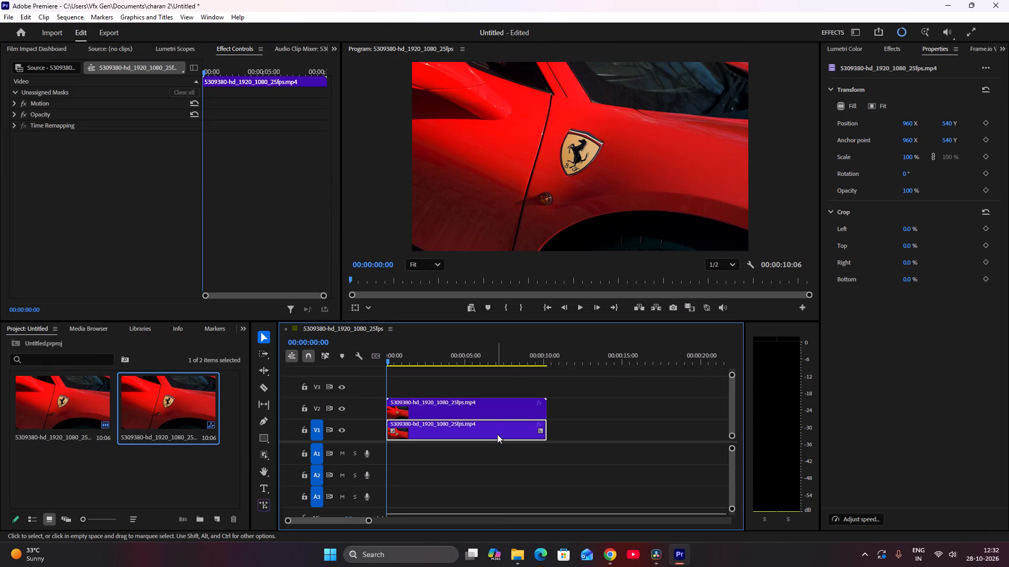
Create a Smooth object mask on the V2 clip by lassoing around the Ferrari emblem at the first frame.
click(480, 409)
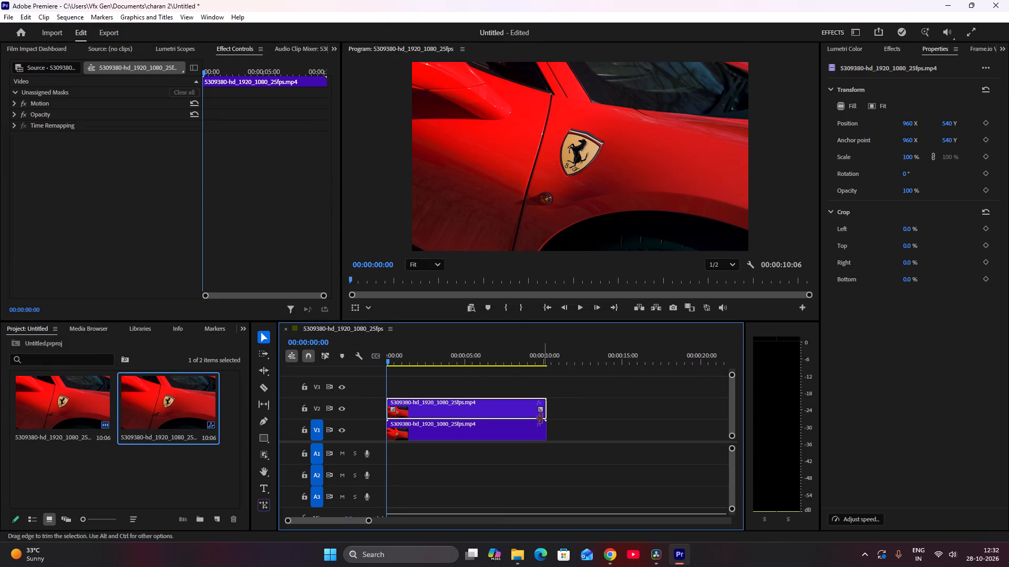
click(263, 452)
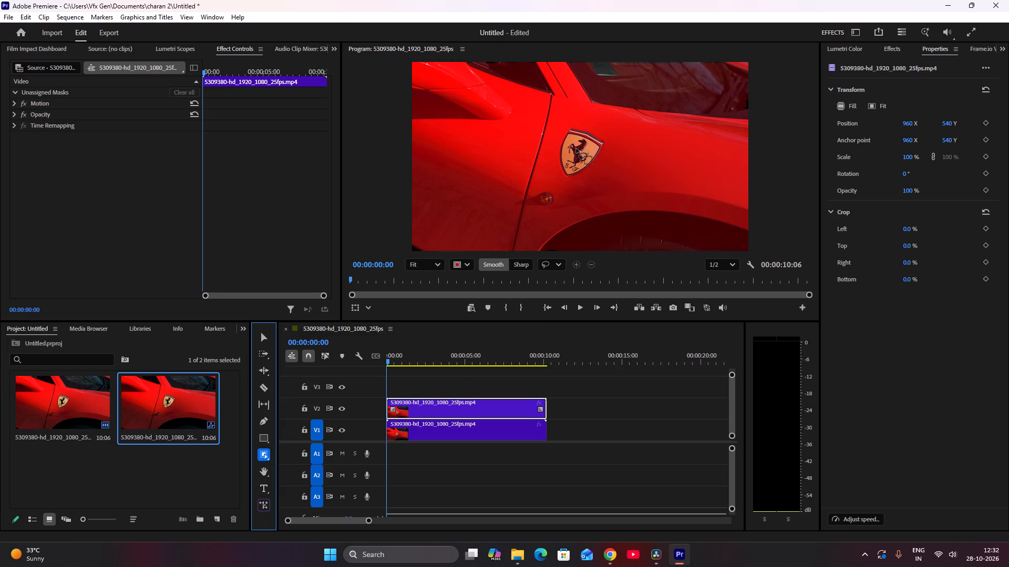
drag(572, 121, 555, 134)
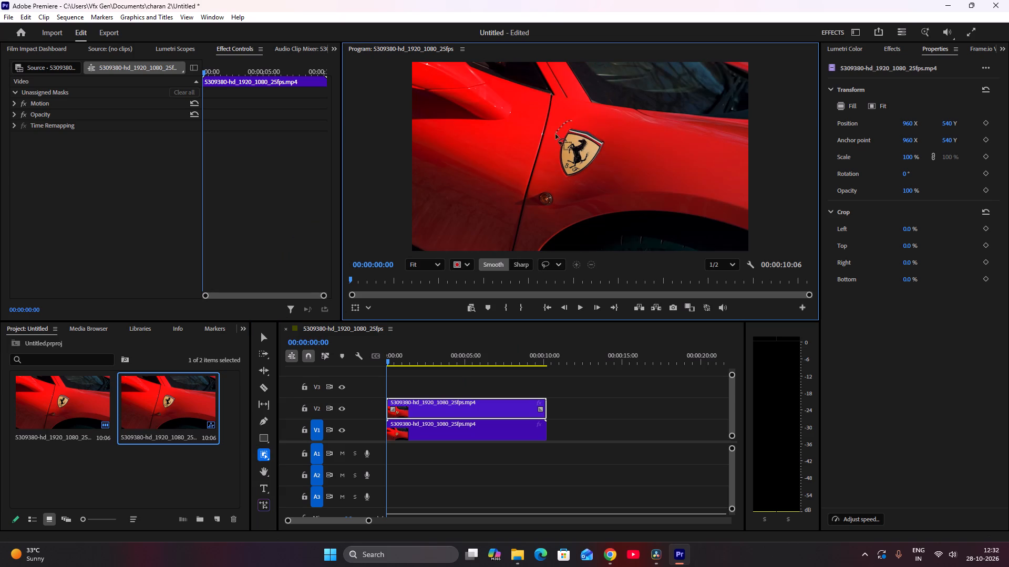
drag(555, 134, 593, 124)
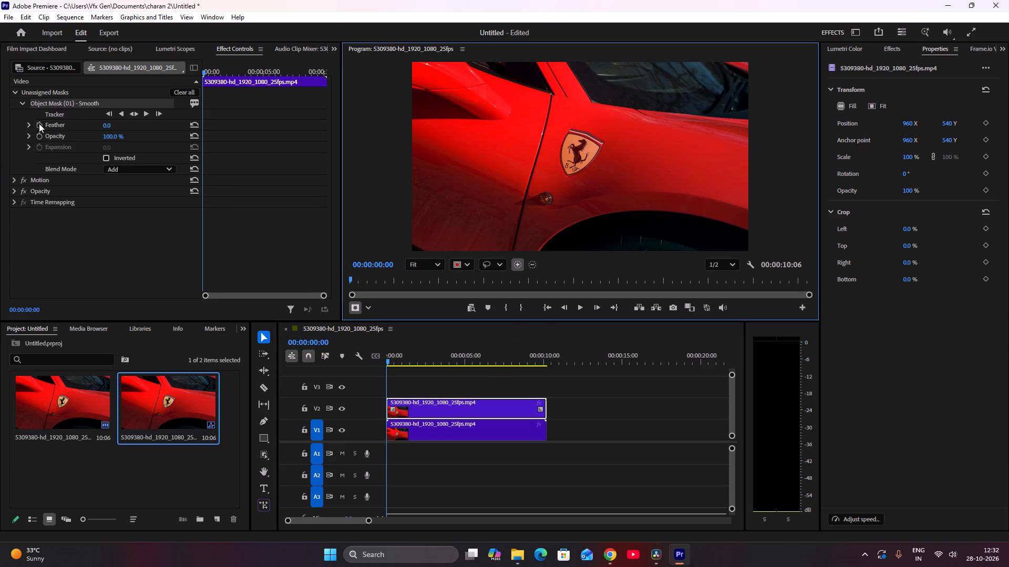
Change the object mask's overlay display to Green Overlay.
click(470, 265)
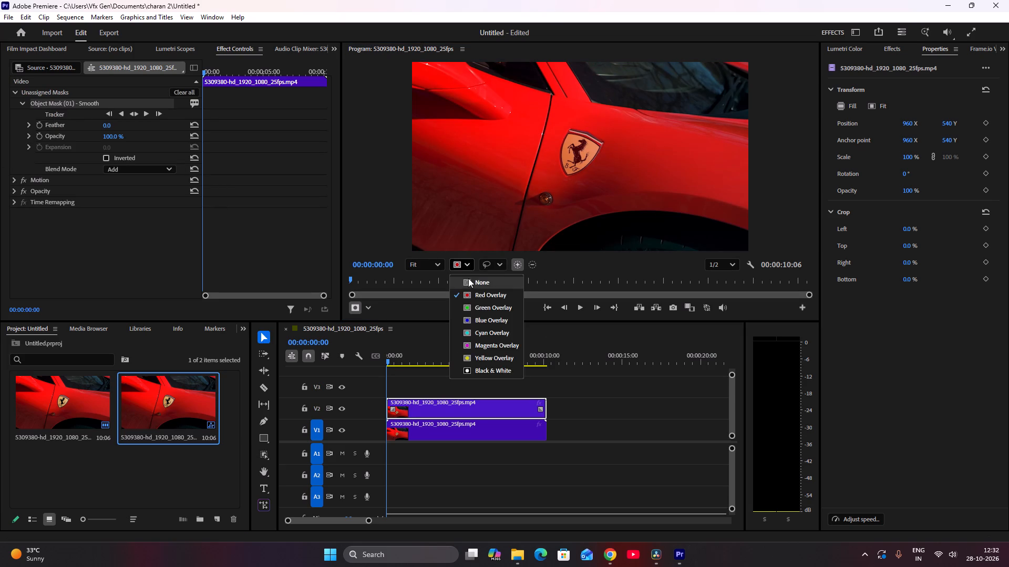
click(477, 309)
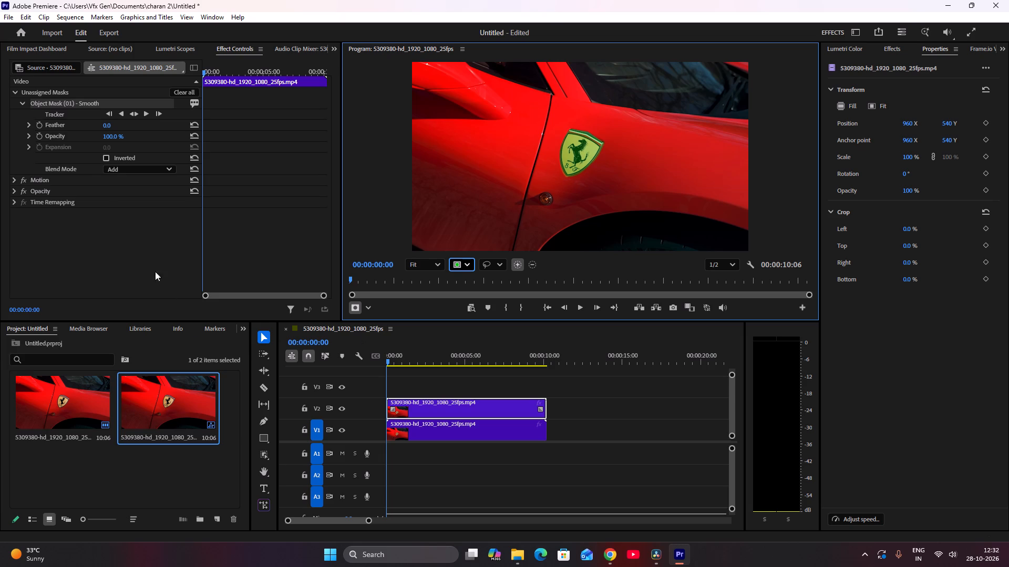
Track the emblem's object mask in both directions through the whole clip.
click(136, 113)
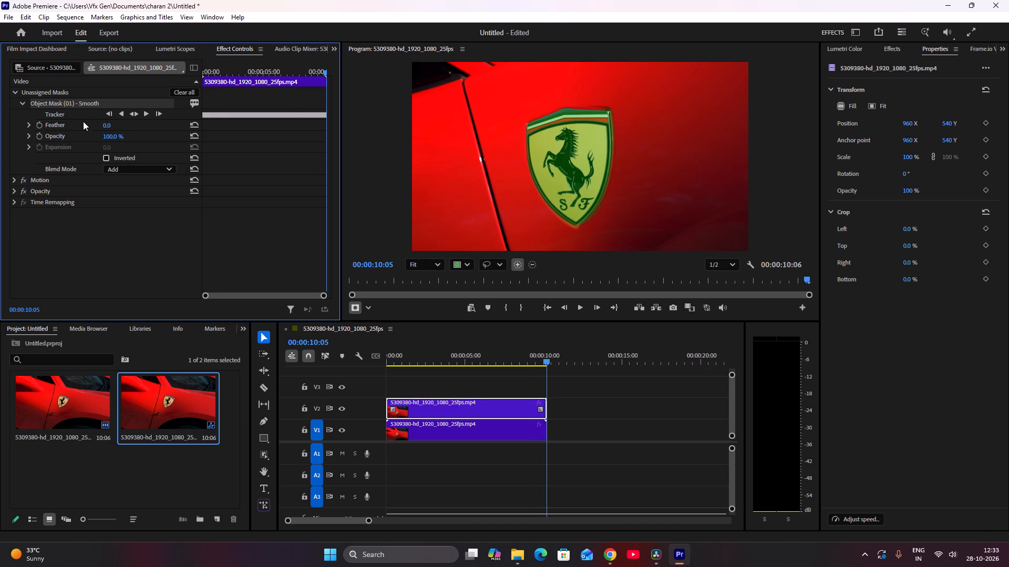
Assign the unassigned emblem object mask to the V2 clip's Opacity effect.
drag(69, 102, 54, 185)
drag(54, 185, 36, 195)
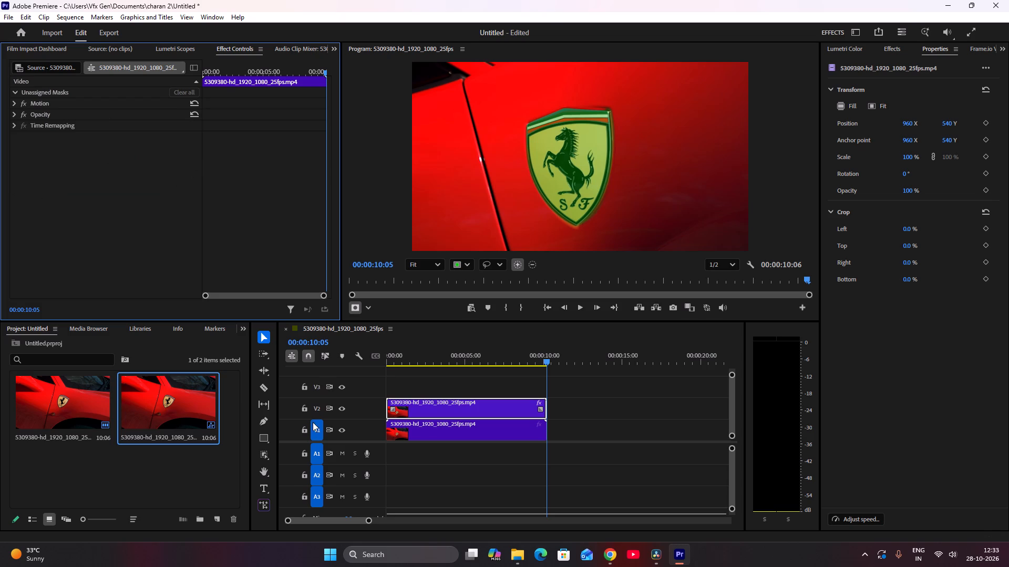
Temporarily hide track V1 and scrub the sequence to check the isolated emblem, ending with V1 shown at 00:00:02:00.
click(342, 430)
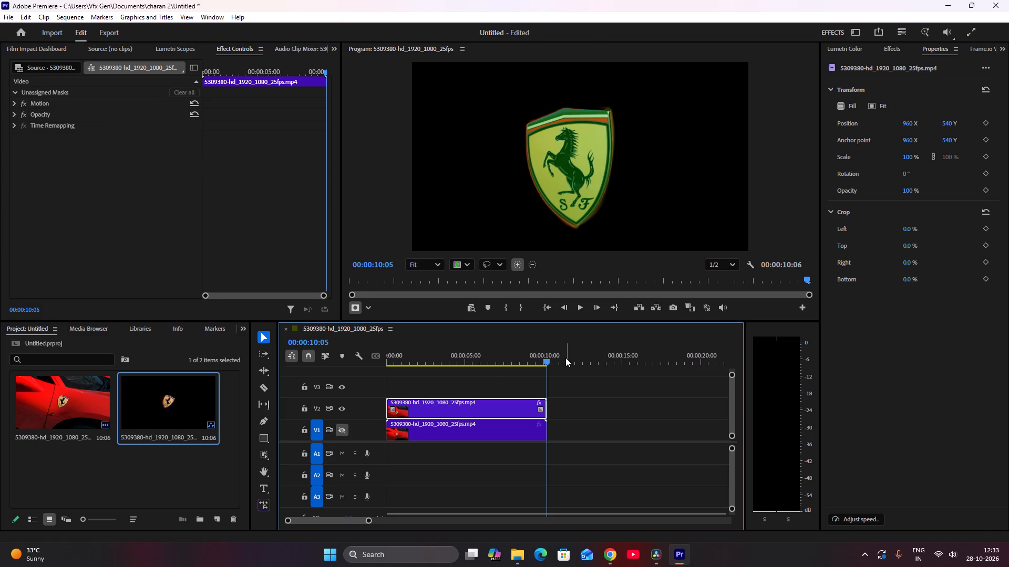
drag(540, 360, 385, 356)
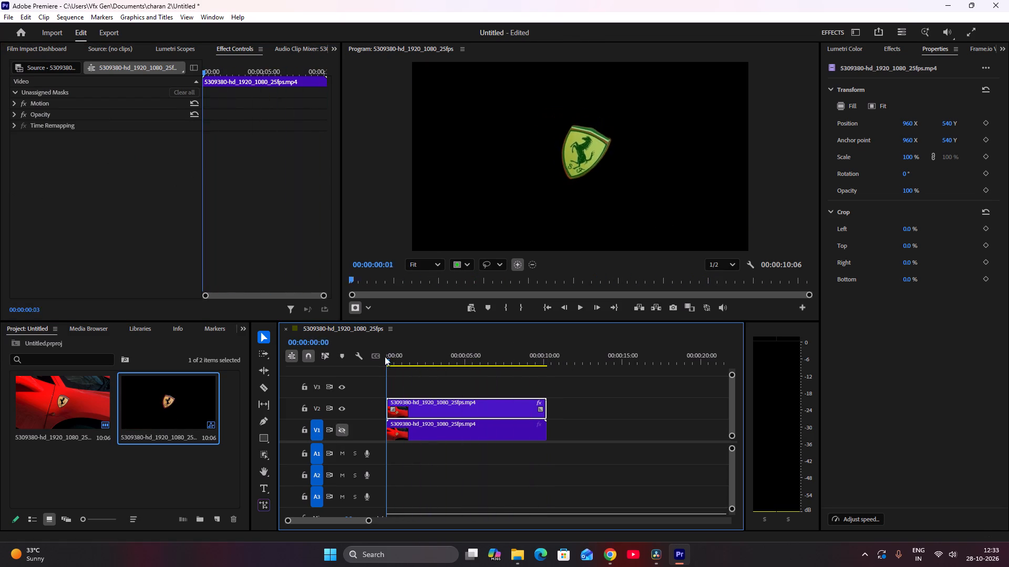
drag(385, 356, 419, 346)
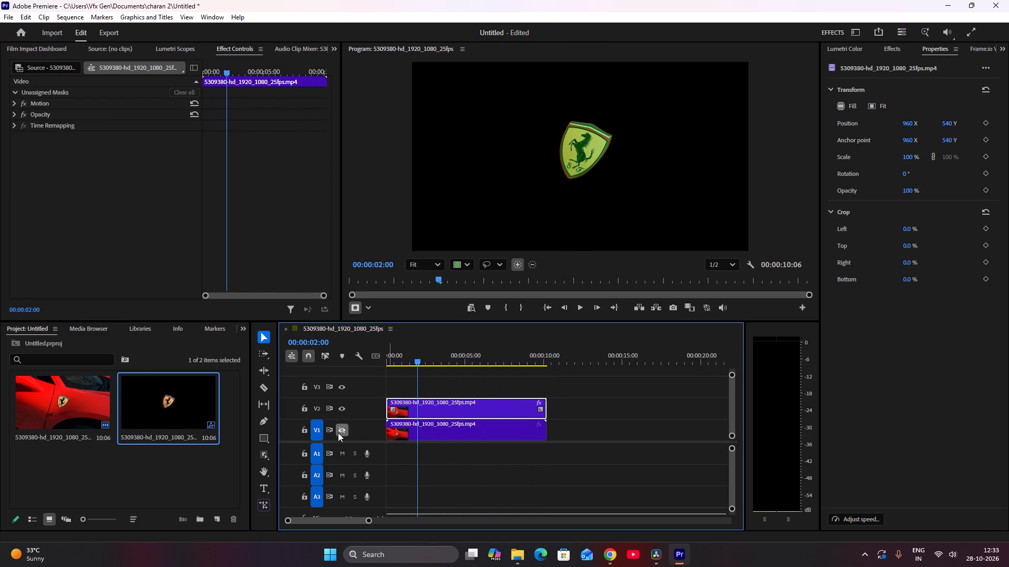
click(340, 431)
click(415, 406)
click(408, 404)
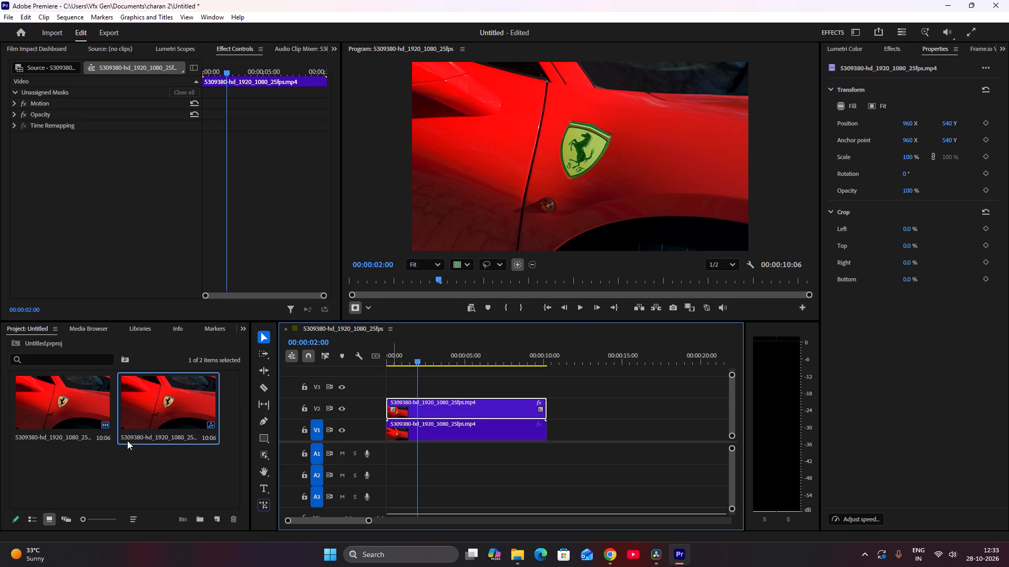
click(117, 471)
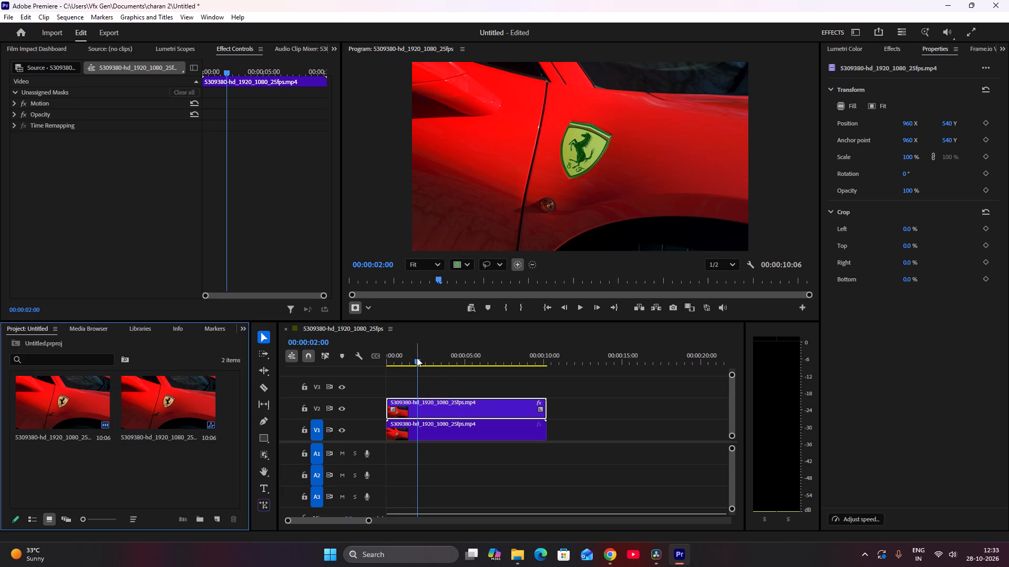
Open the Film Impact Dashboard to browse its effects and transitions.
click(64, 48)
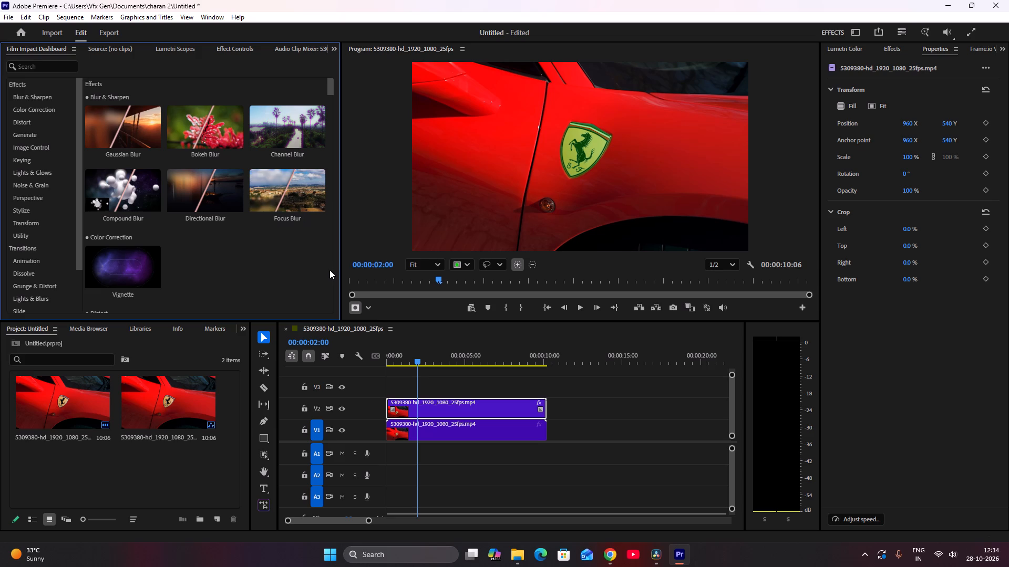
Deselect the V2 clip, hide track V1 and move the playhead back to 00:00:00:00.
click(623, 395)
click(575, 157)
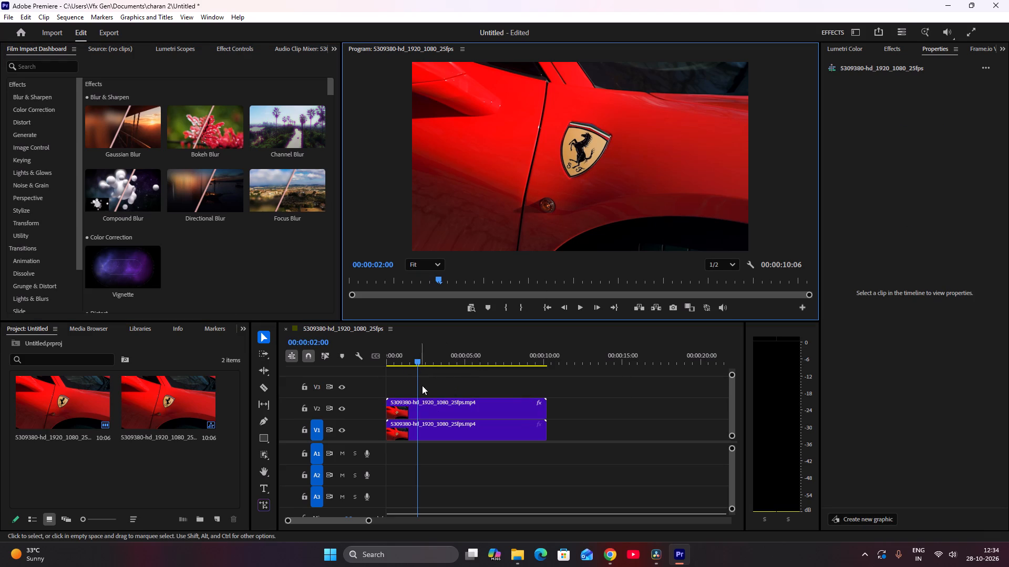
click(344, 430)
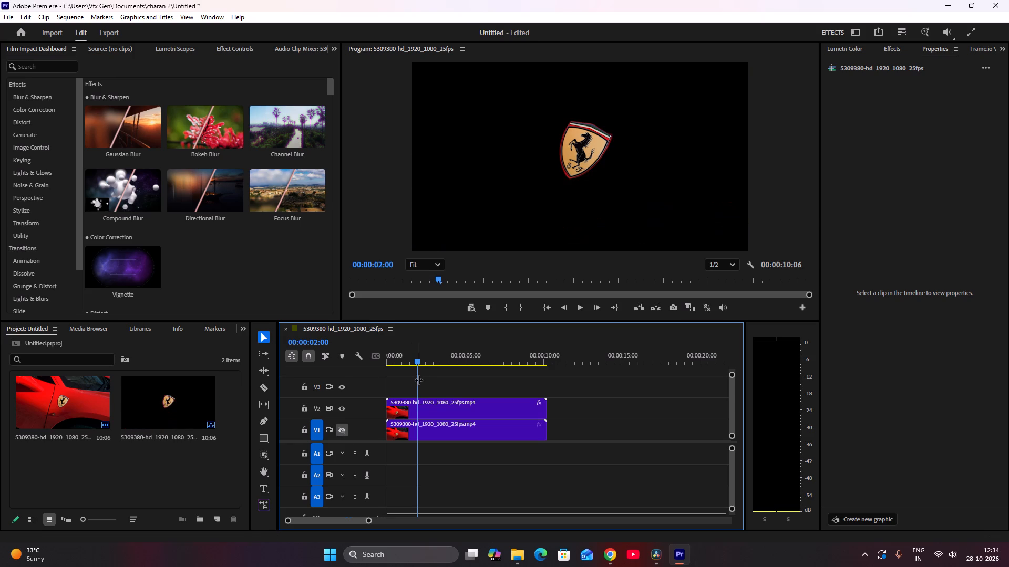
drag(418, 362, 367, 362)
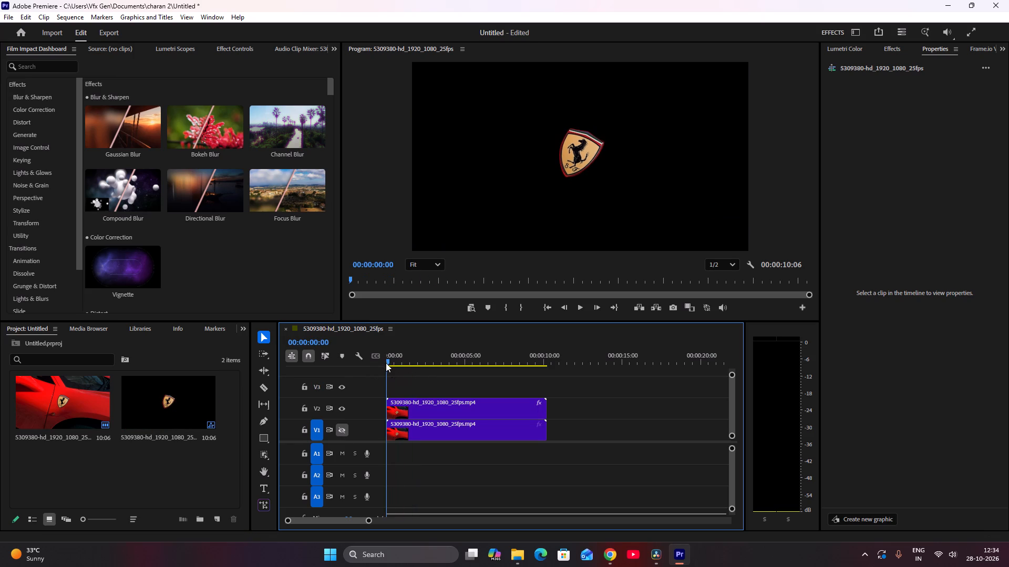
Apply the Travel Motion animation transition to the emblem clip on V2 and play the sequence from the start to preview it.
click(430, 416)
scroll(16, 249, down, 3)
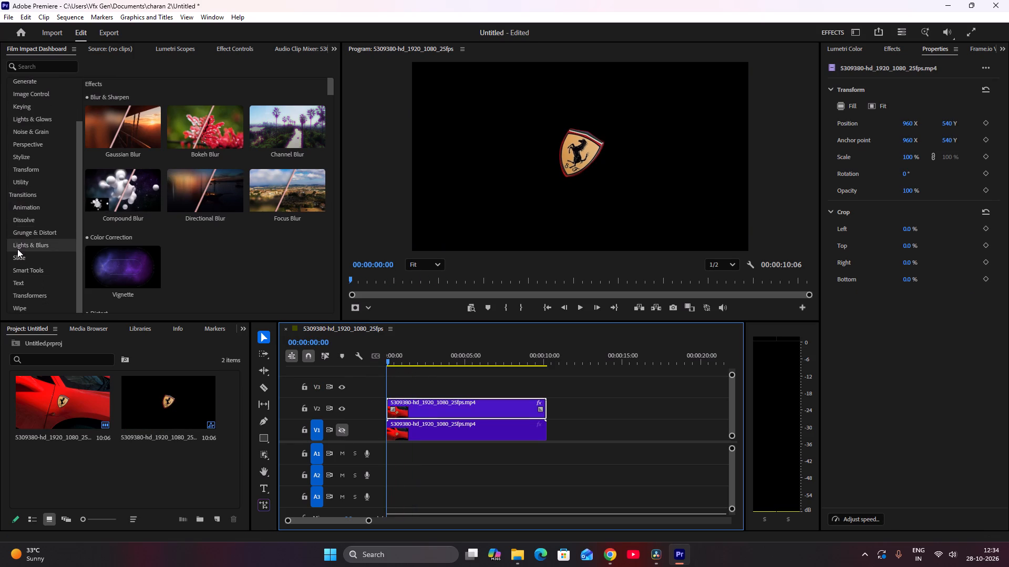
click(35, 210)
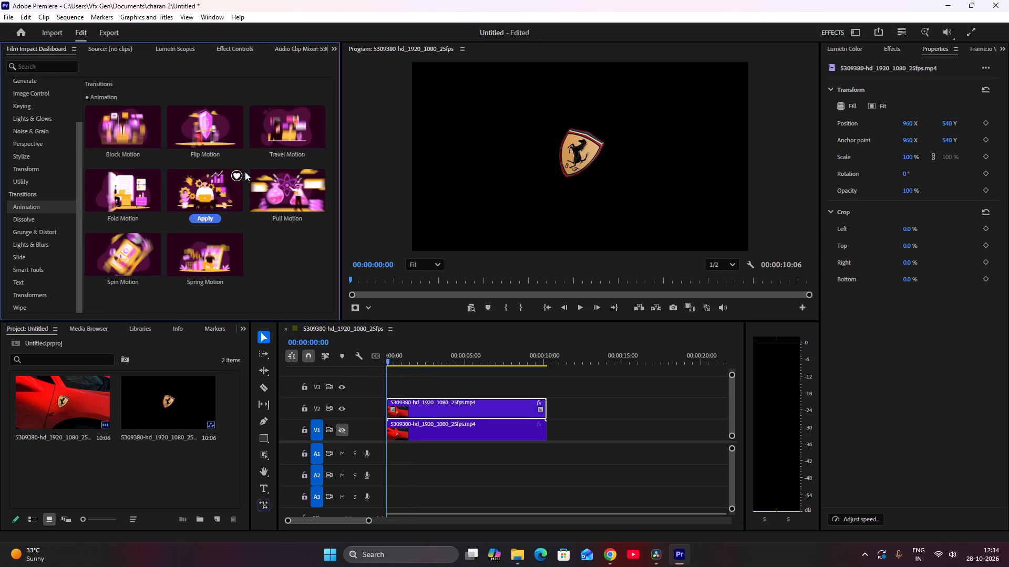
click(280, 154)
drag(404, 356, 348, 356)
key(space)
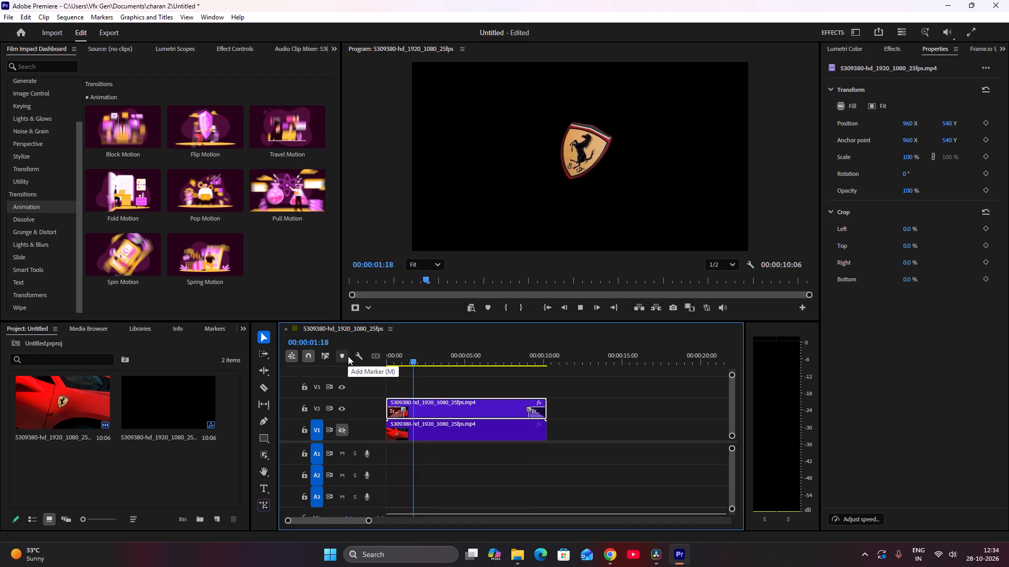
key(space)
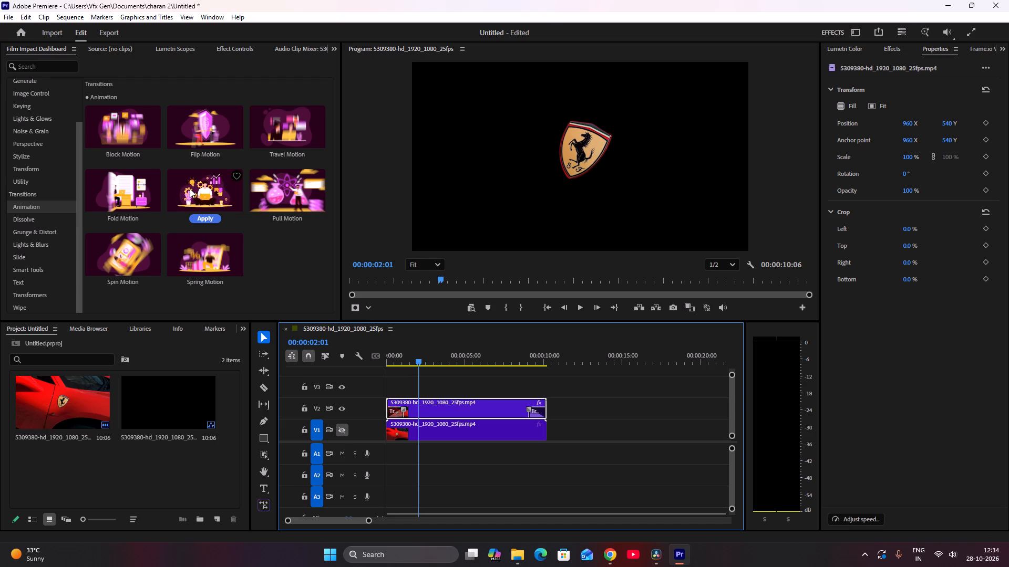
Browse the Grunge & Distort, Lights & Blurs, Slide and Smart Tools transitions, ending with the playhead at 00:00:02:01.
click(36, 232)
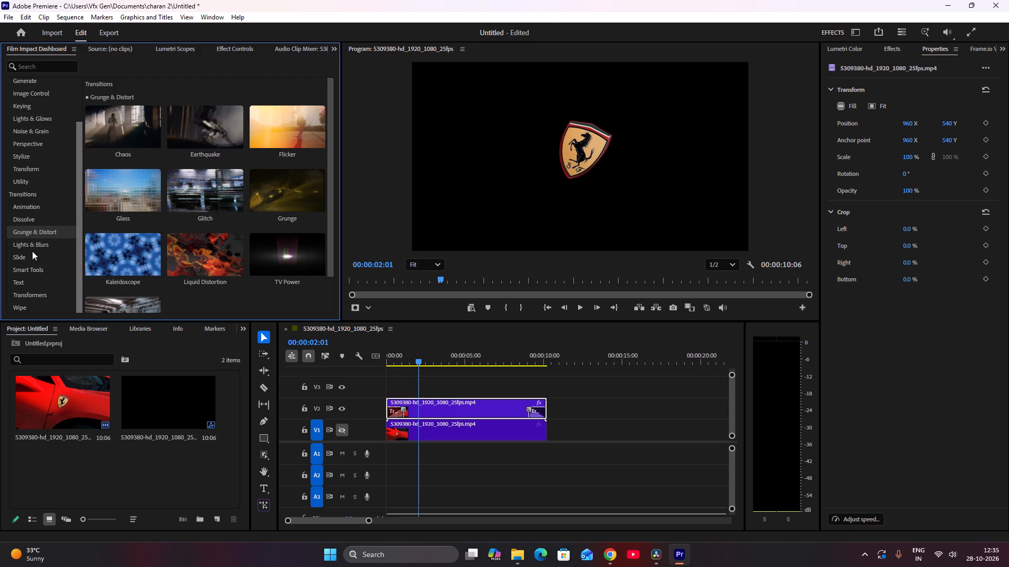
click(47, 246)
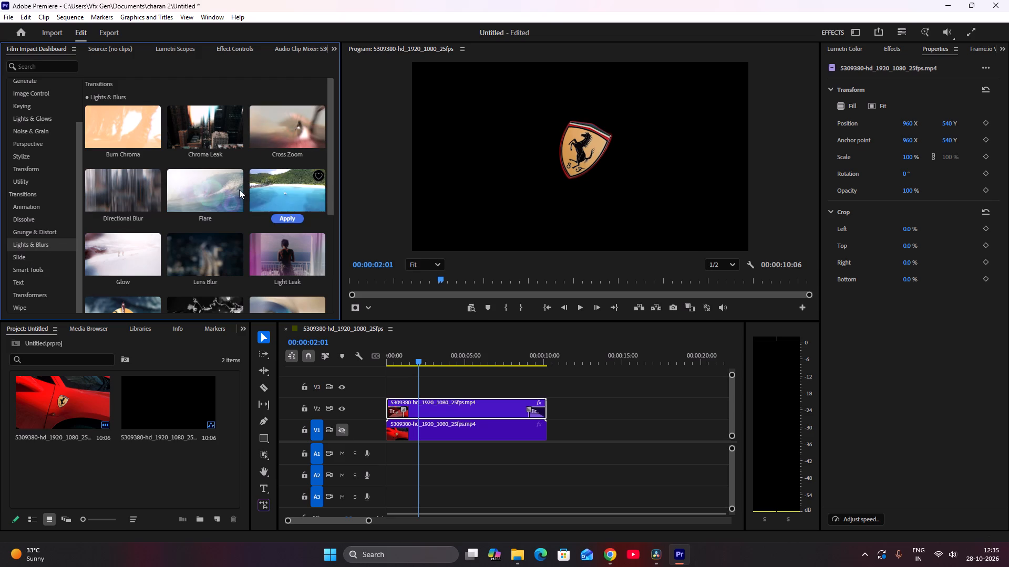
click(35, 257)
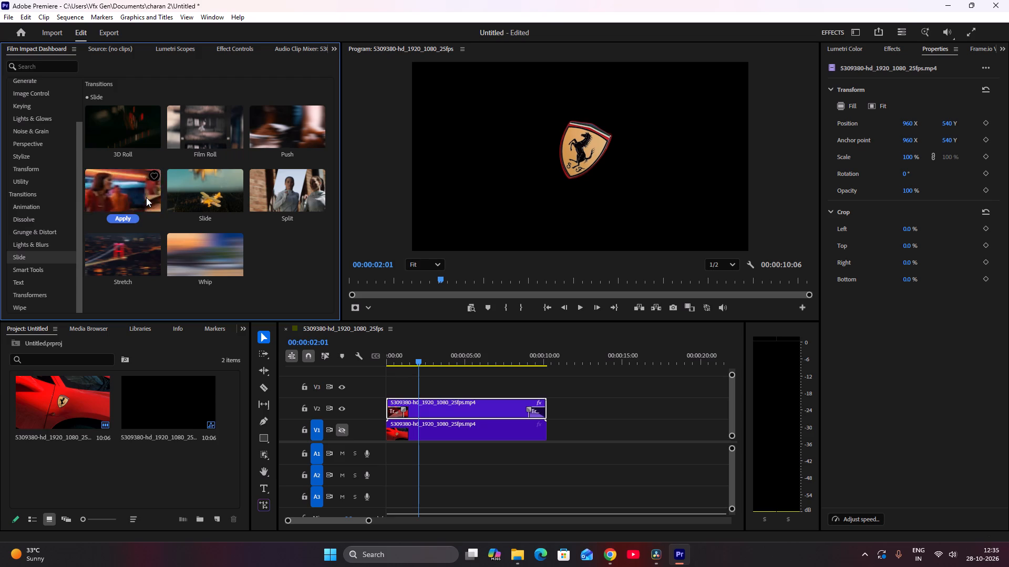
key(space)
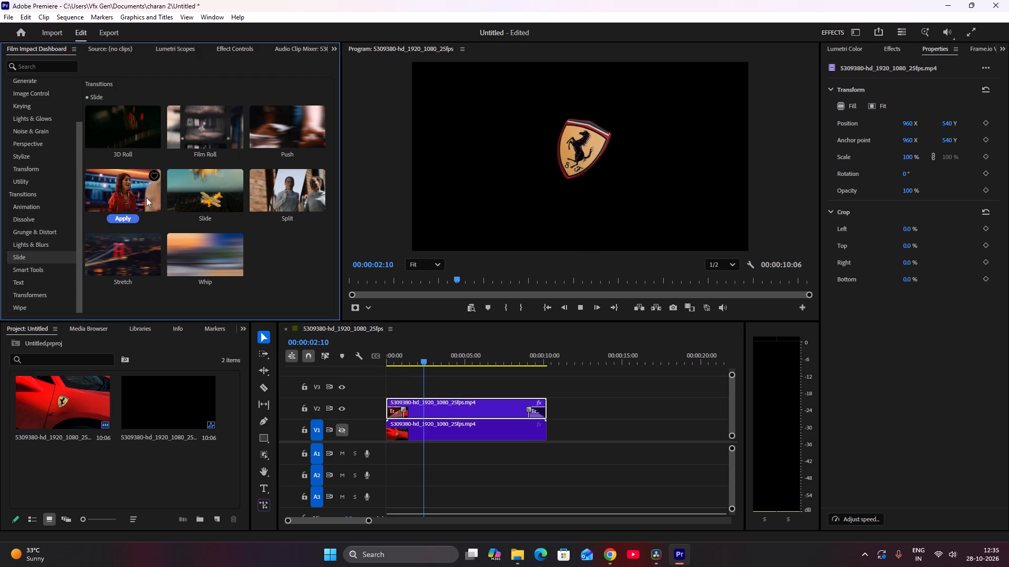
click(41, 271)
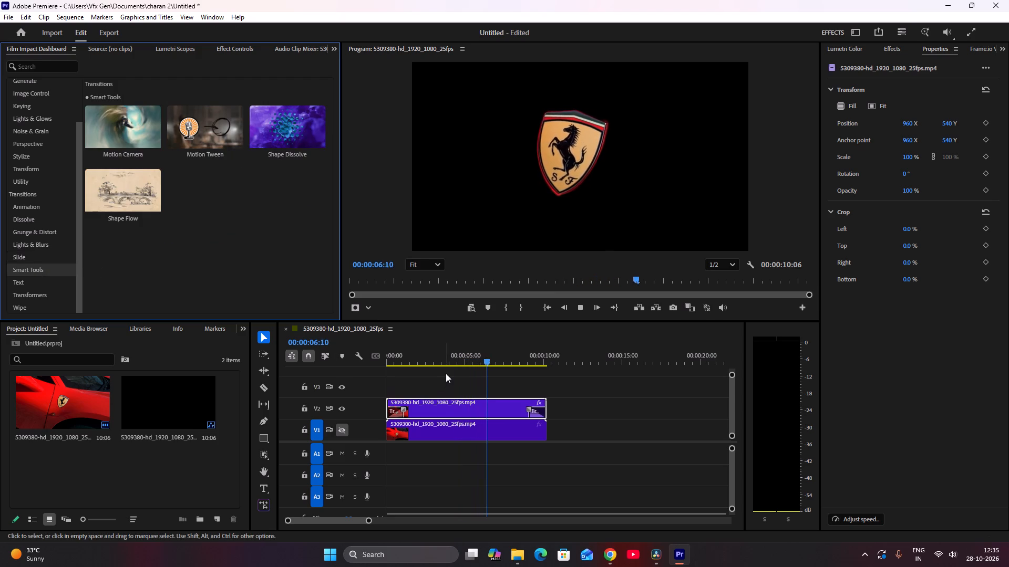
drag(446, 360, 419, 365)
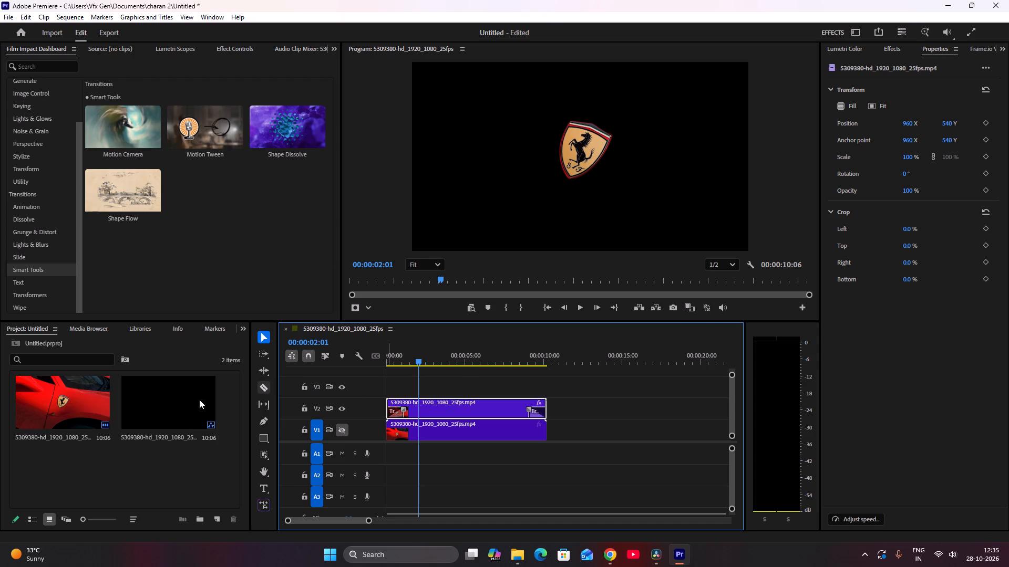
Import the vidssave.com 720P dancing video from the Downloads folder into the project.
double_click(167, 470)
scroll(267, 194, down, 4)
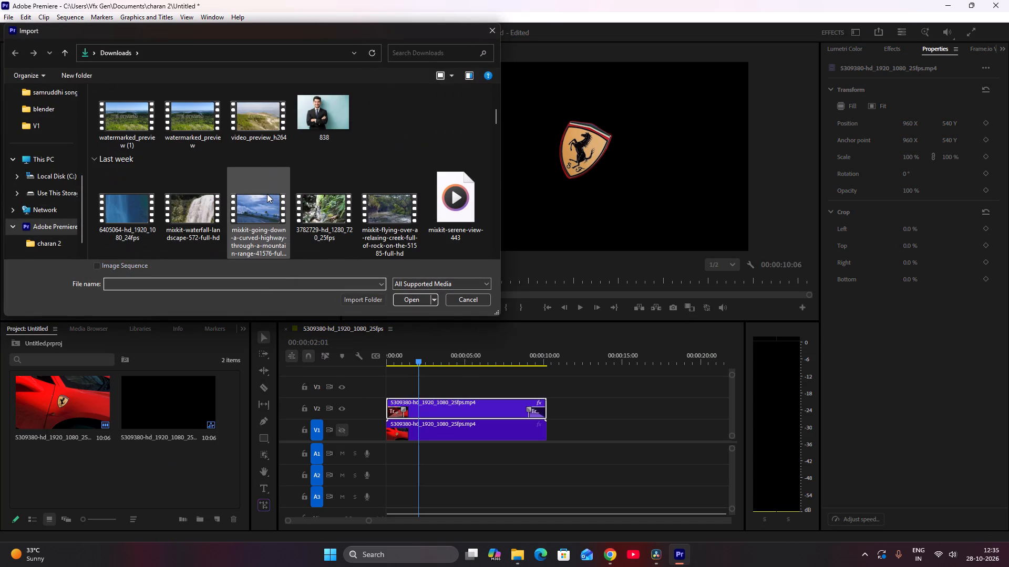
scroll(303, 149, down, 7)
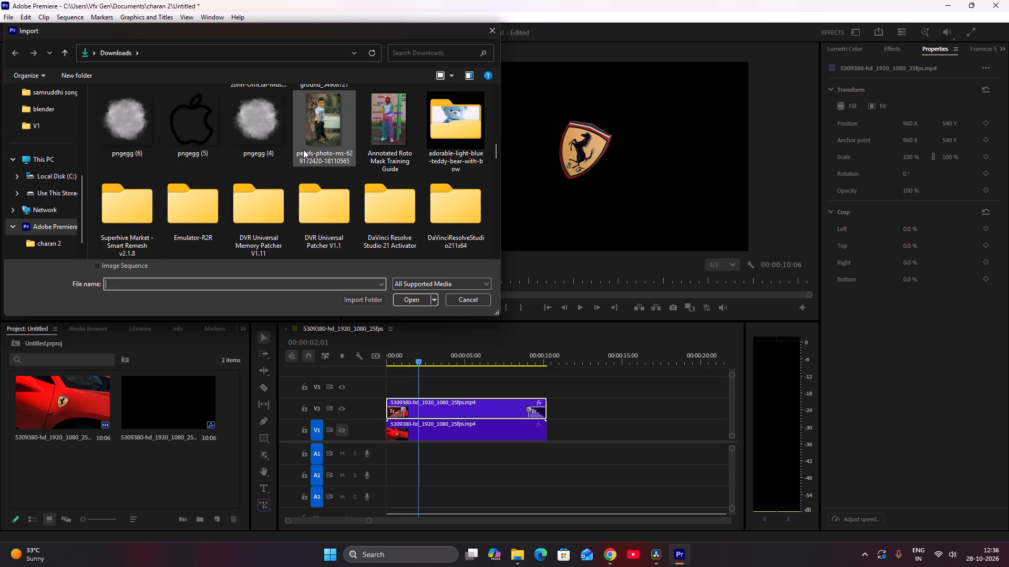
scroll(303, 150, up, 1)
scroll(303, 151, down, 1)
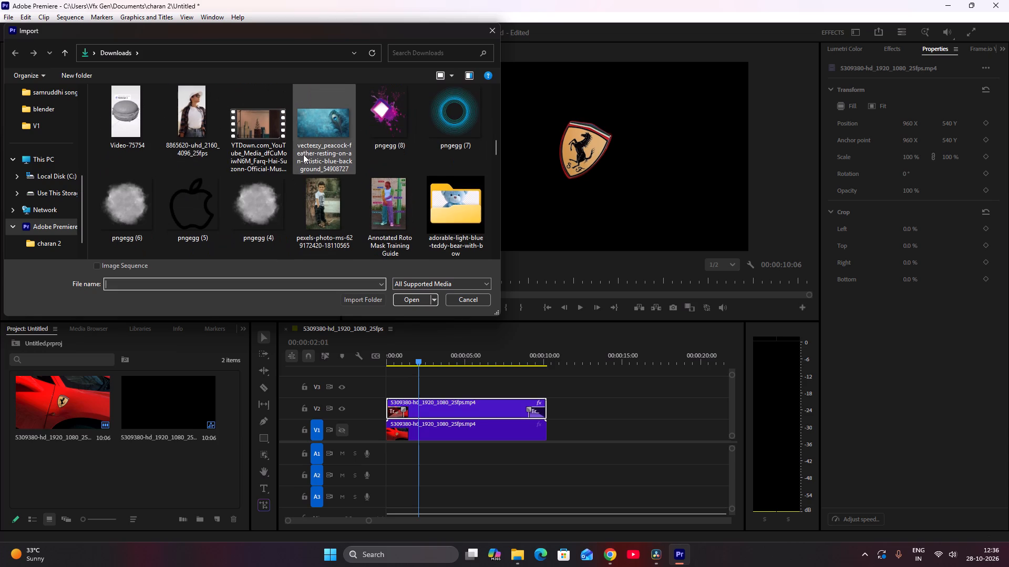
scroll(304, 156, down, 6)
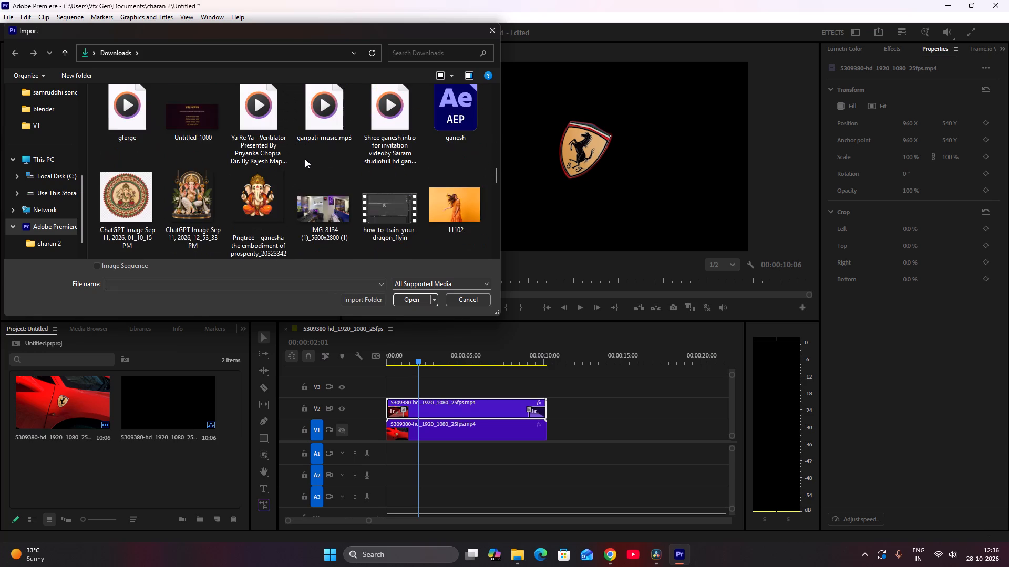
scroll(305, 159, down, 3)
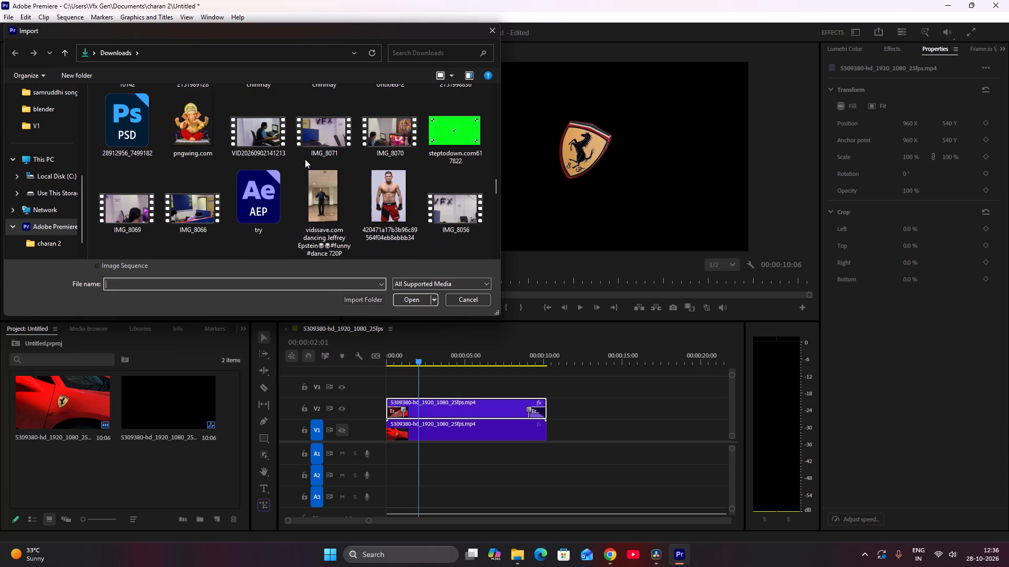
click(332, 206)
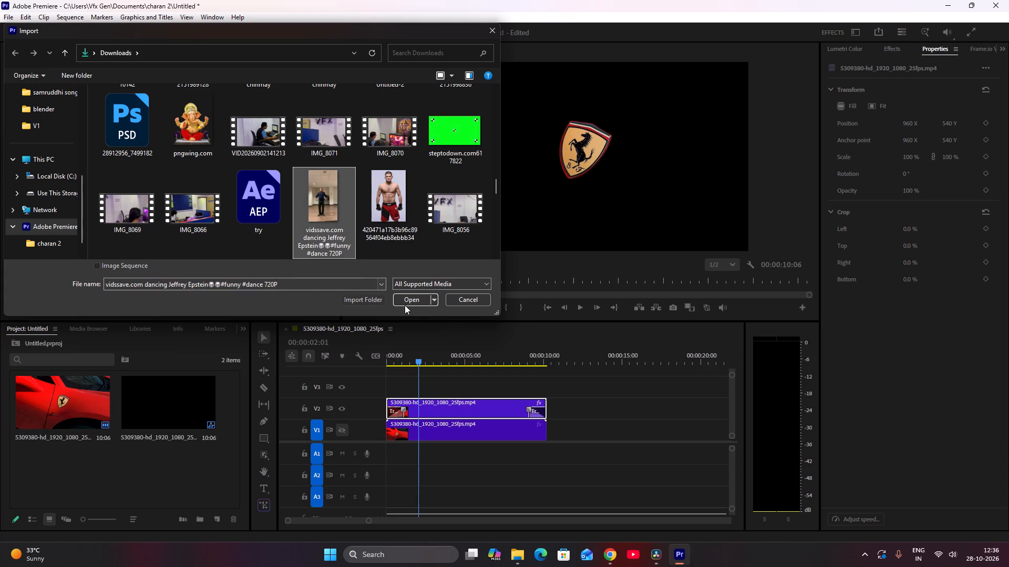
click(405, 298)
Place the imported dancing clip on track V2 after the emblem clip, starting at about 00:00:13:04, with its audio on A2.
drag(197, 402, 593, 415)
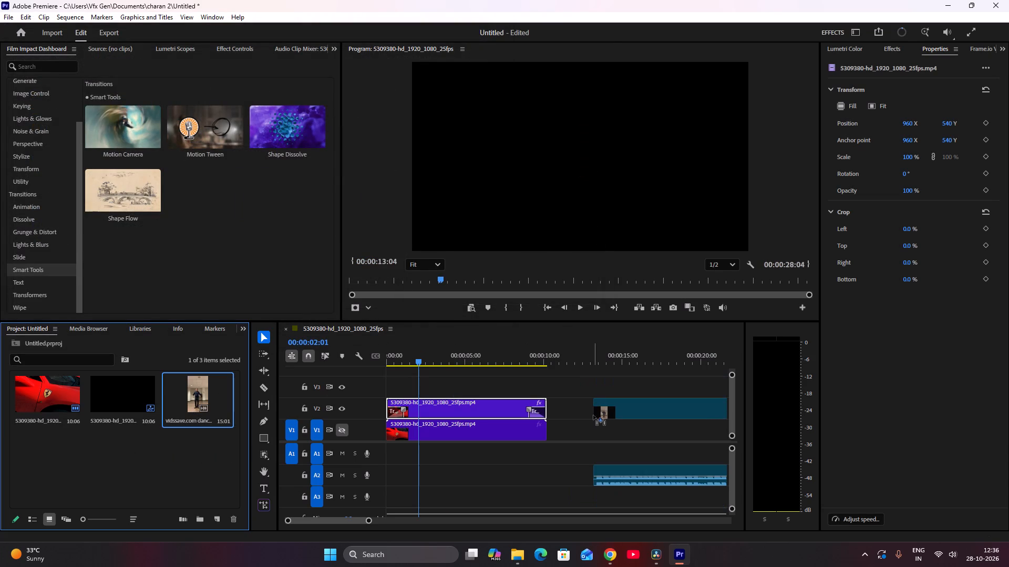
drag(593, 415, 594, 415)
Split the dancing clip on V2 into three segments with cuts at 00:00:15:06 and 00:00:17:19.
click(604, 353)
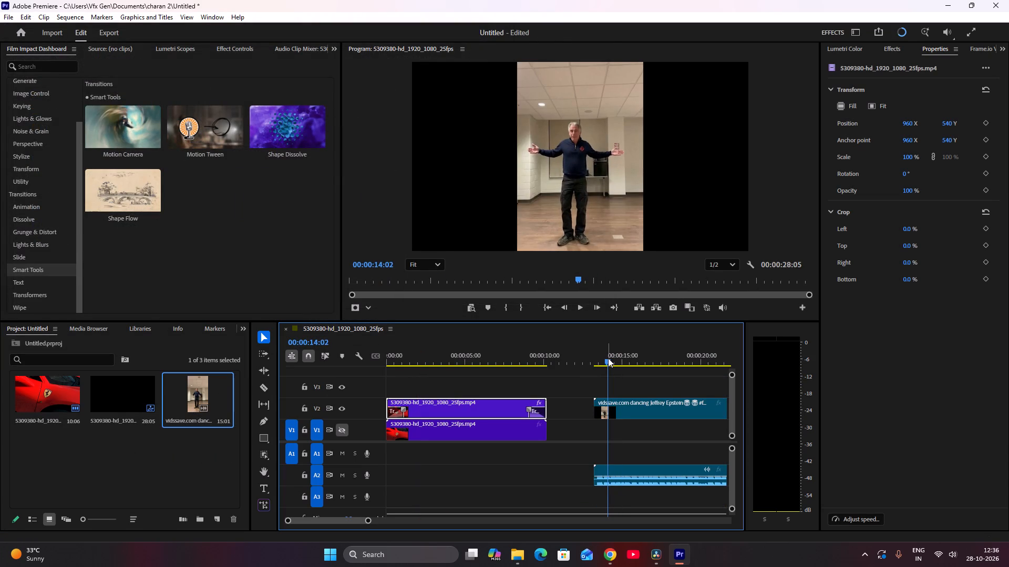
drag(606, 359, 619, 356)
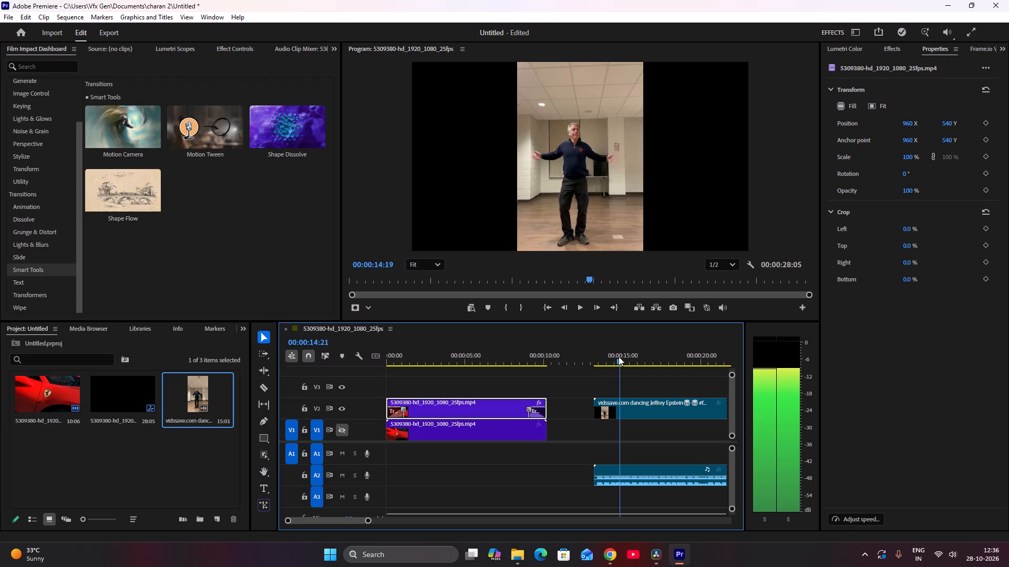
drag(619, 356, 614, 356)
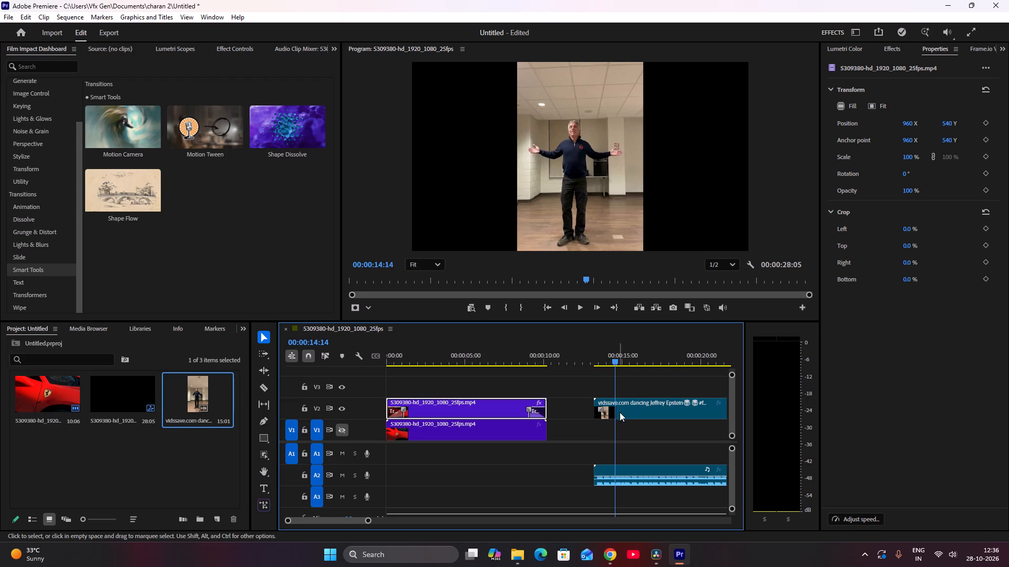
click(620, 408)
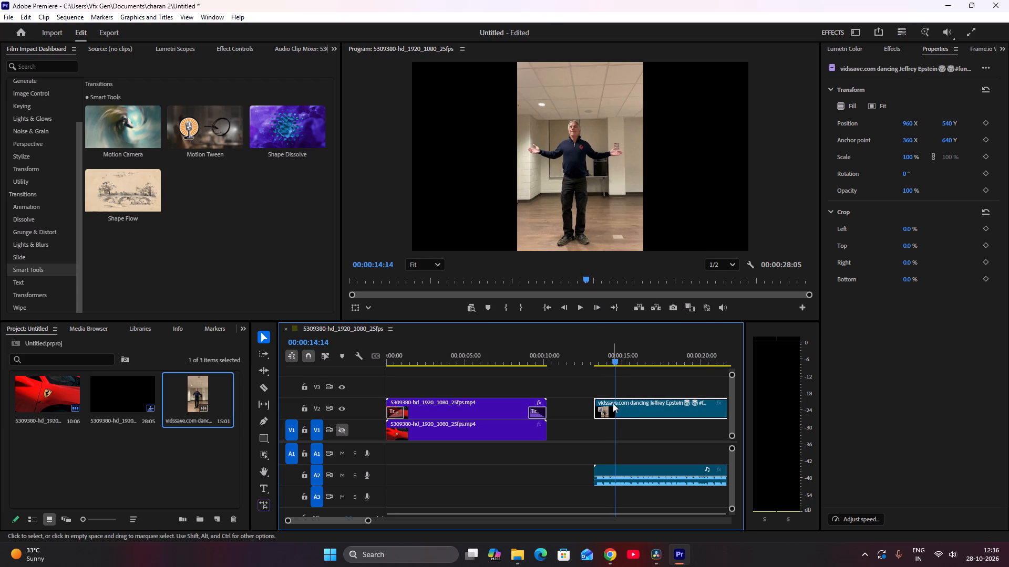
drag(615, 360, 626, 360)
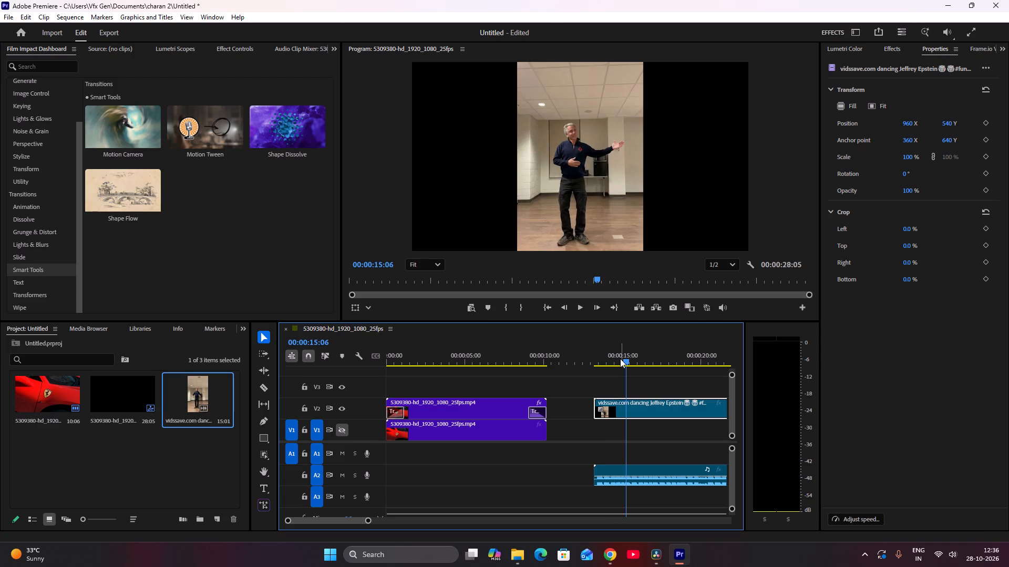
click(265, 385)
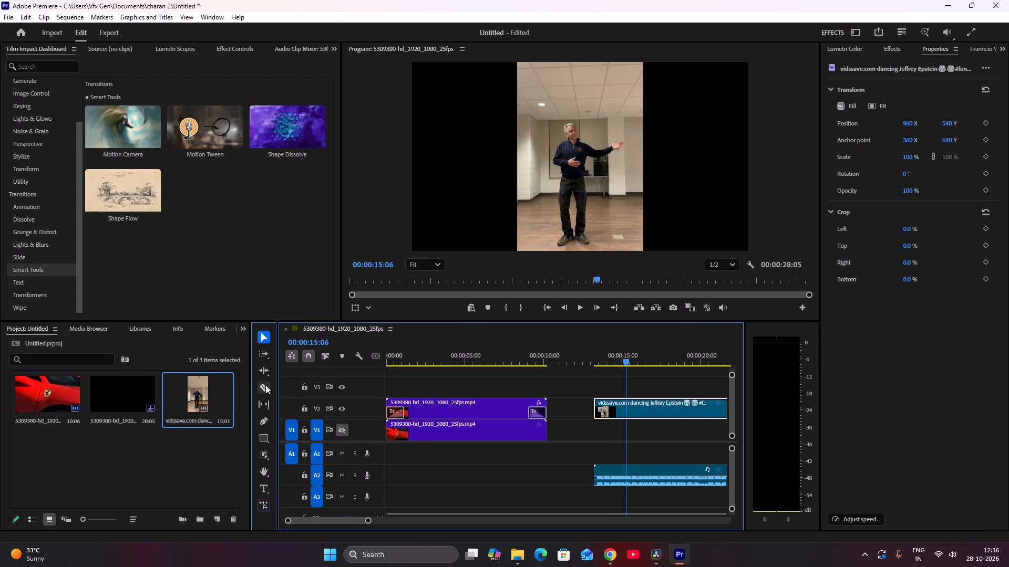
click(627, 406)
drag(626, 359, 665, 365)
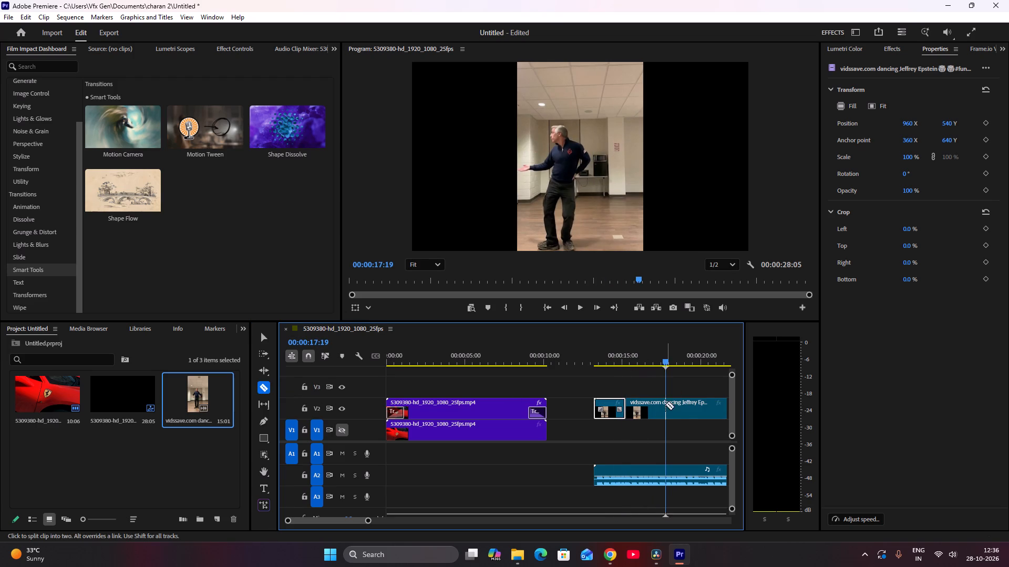
click(665, 404)
click(262, 340)
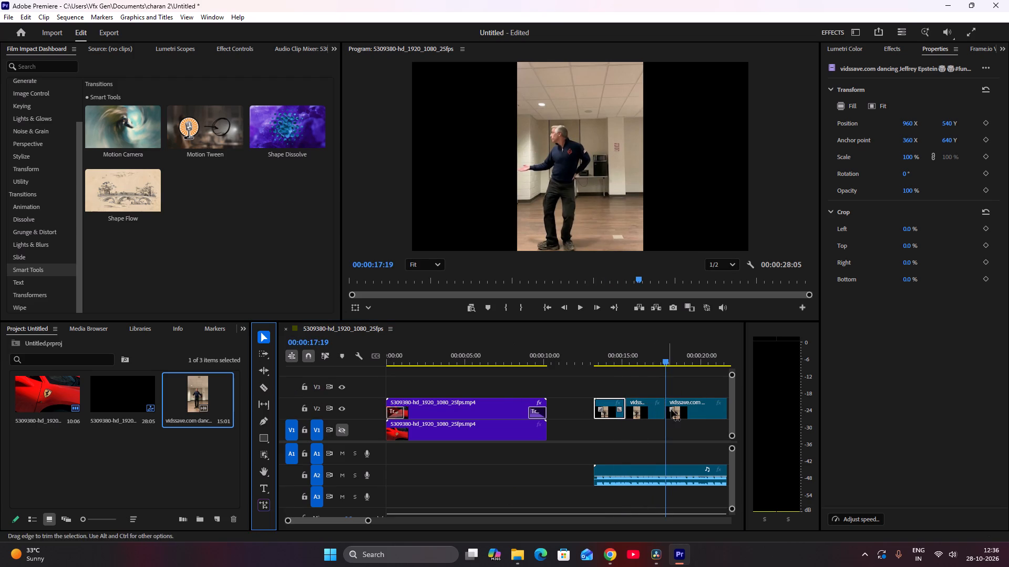
Scale the middle dancing segment to 227%, set its vertical position to 679, and scrub back to 00:00:15:00.
drag(650, 360, 645, 360)
click(646, 405)
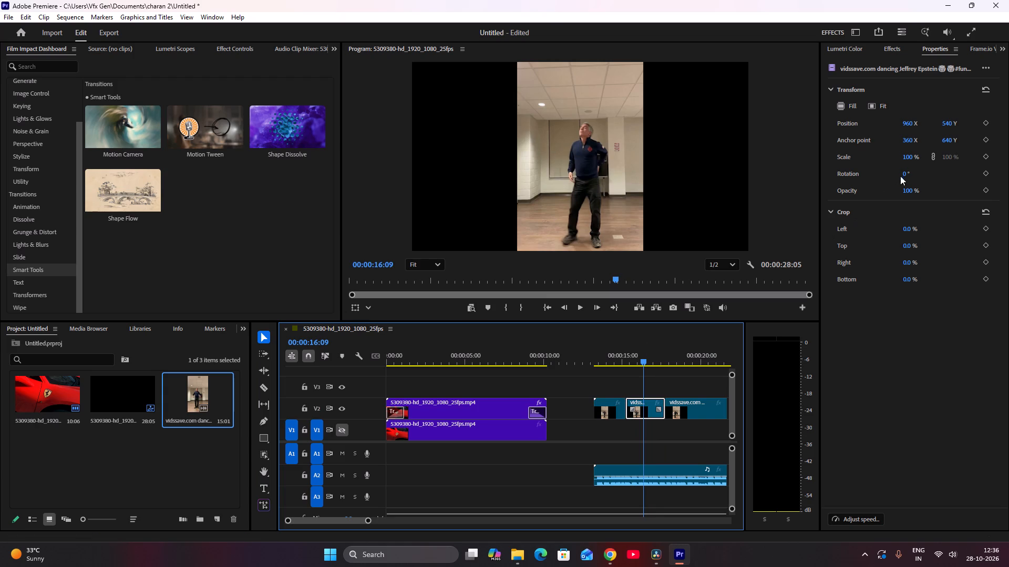
drag(910, 155, 975, 152)
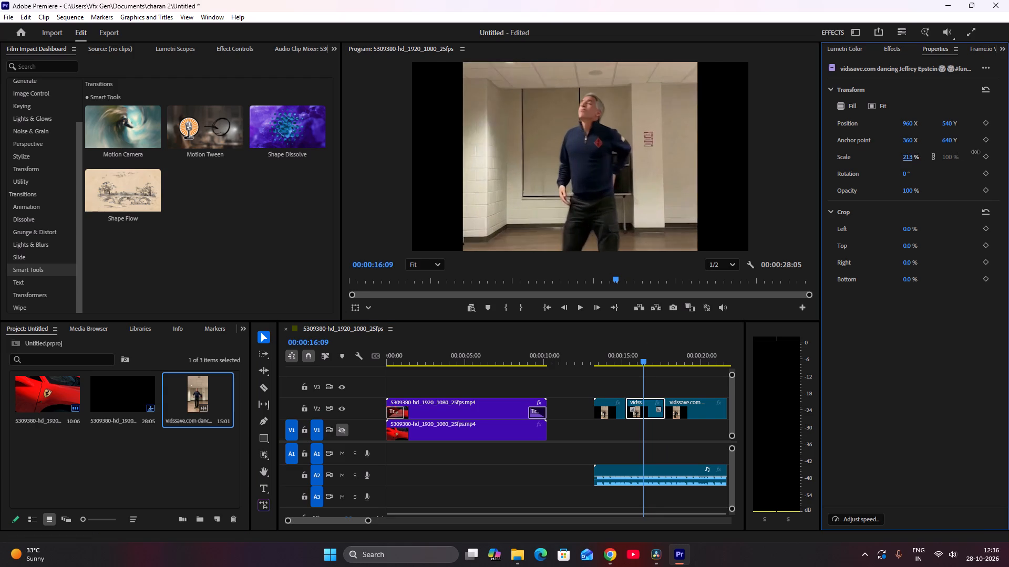
drag(975, 152, 974, 151)
drag(946, 122, 1008, 113)
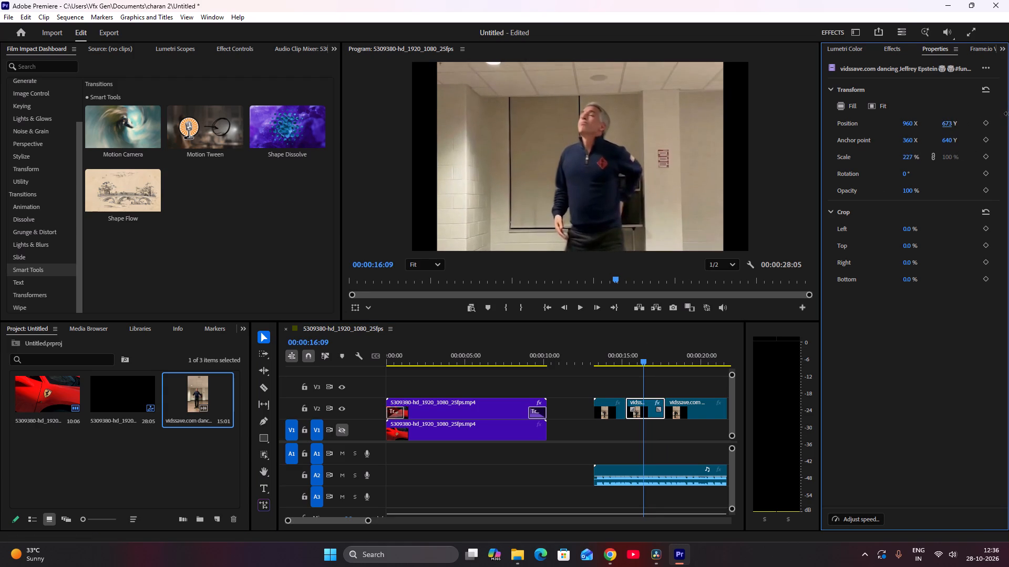
drag(1008, 113, 1008, 110)
drag(641, 361, 619, 360)
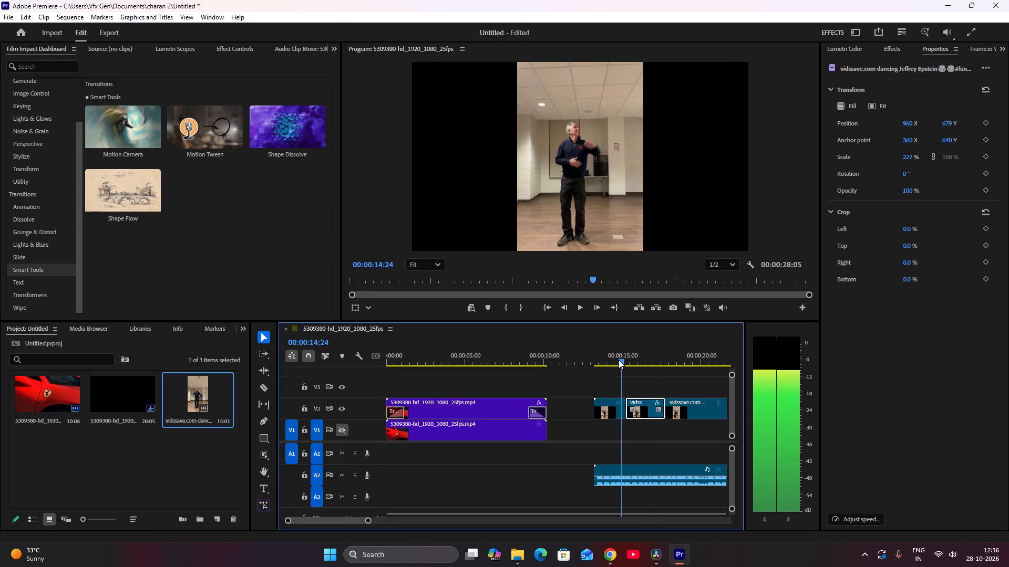
drag(619, 360, 620, 360)
Change the sequence frame size to 1080 horizontal by 1920 vertical and scrub near 00:00:15:00 to check the framing.
alt+scroll(581, 392, down, 4)
click(70, 16)
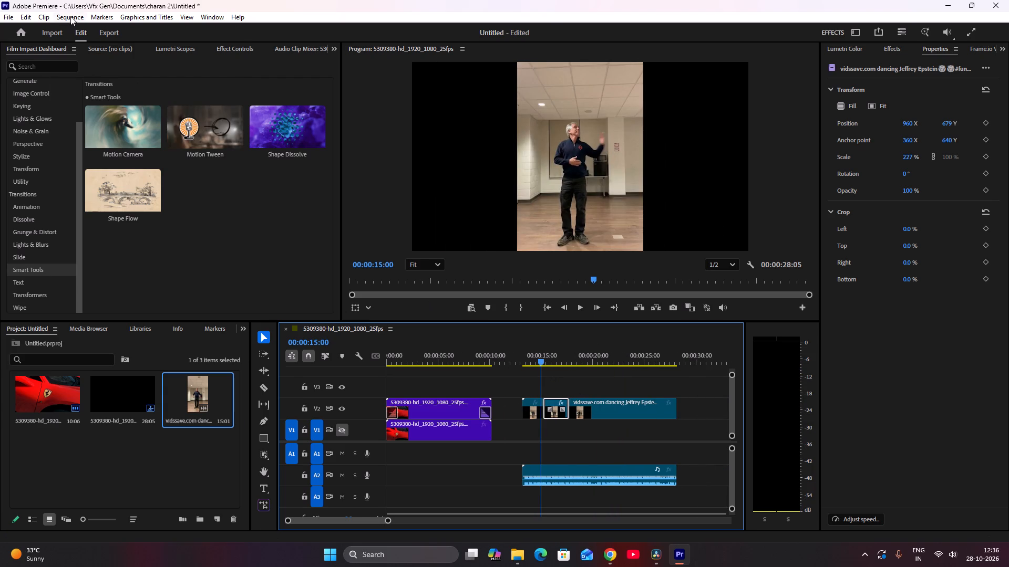
click(84, 27)
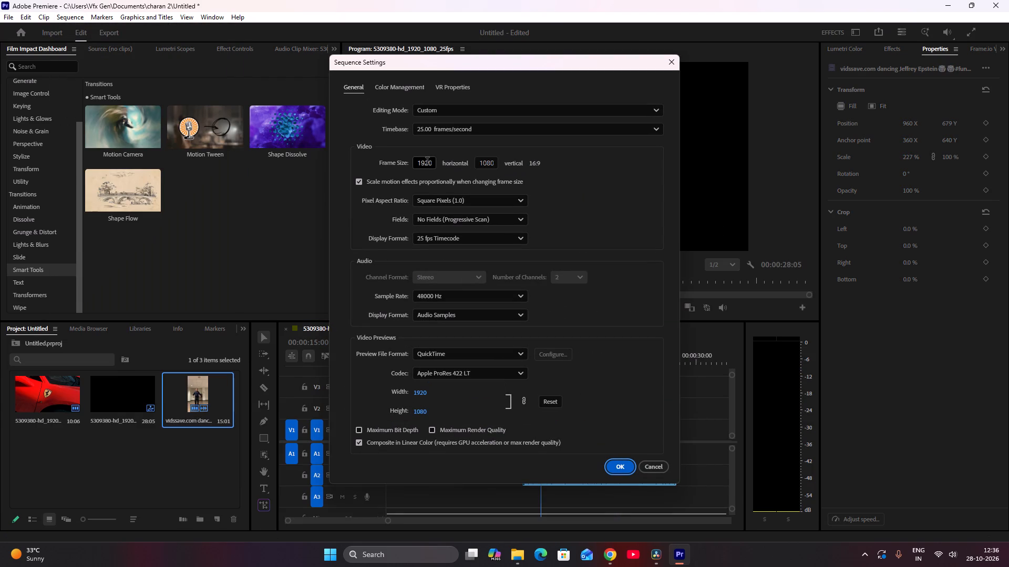
click(431, 162)
drag(431, 164, 397, 164)
text(1080)
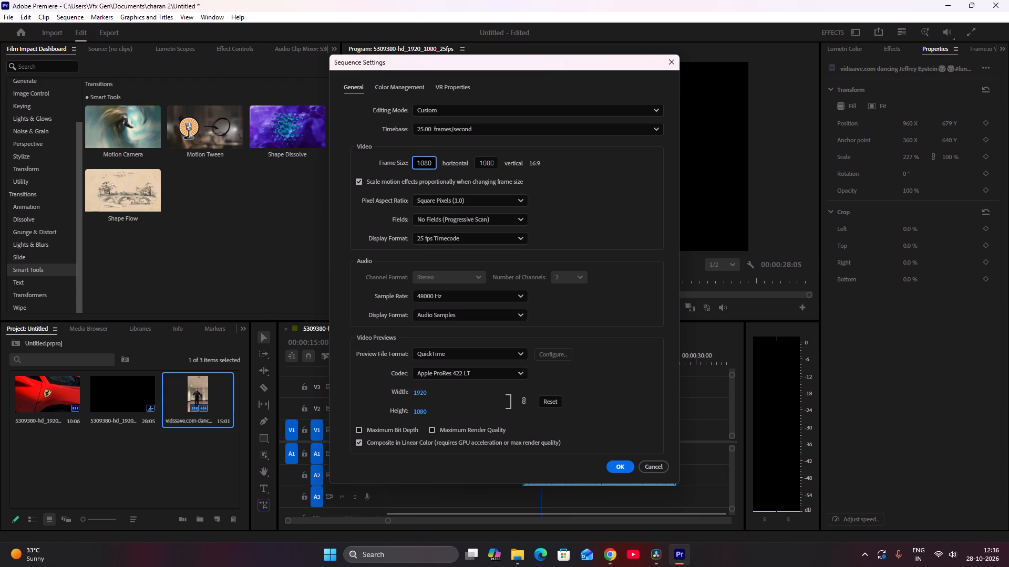
key(Tab)
text(1920)
key(Return)
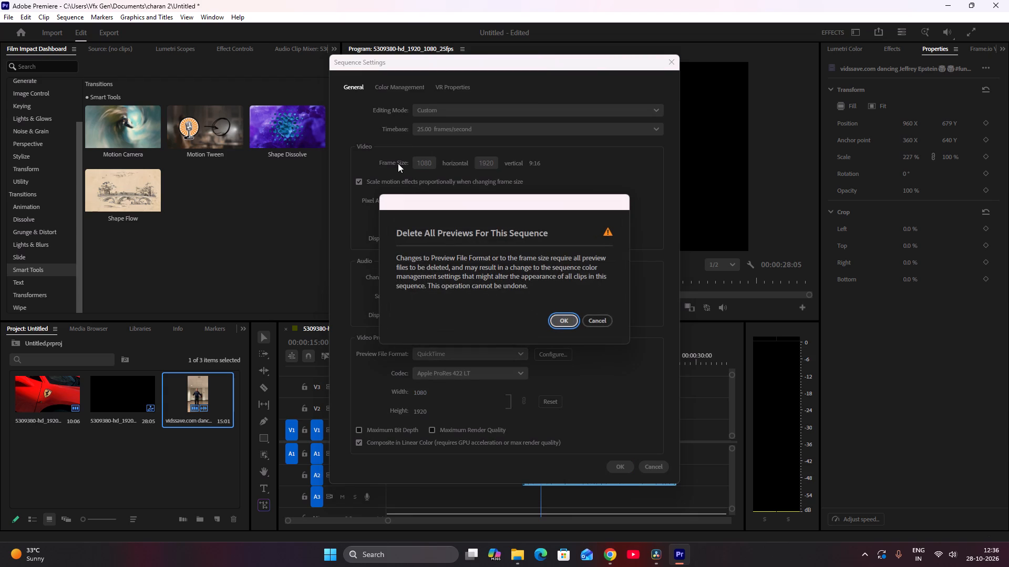
click(561, 325)
drag(541, 356, 540, 357)
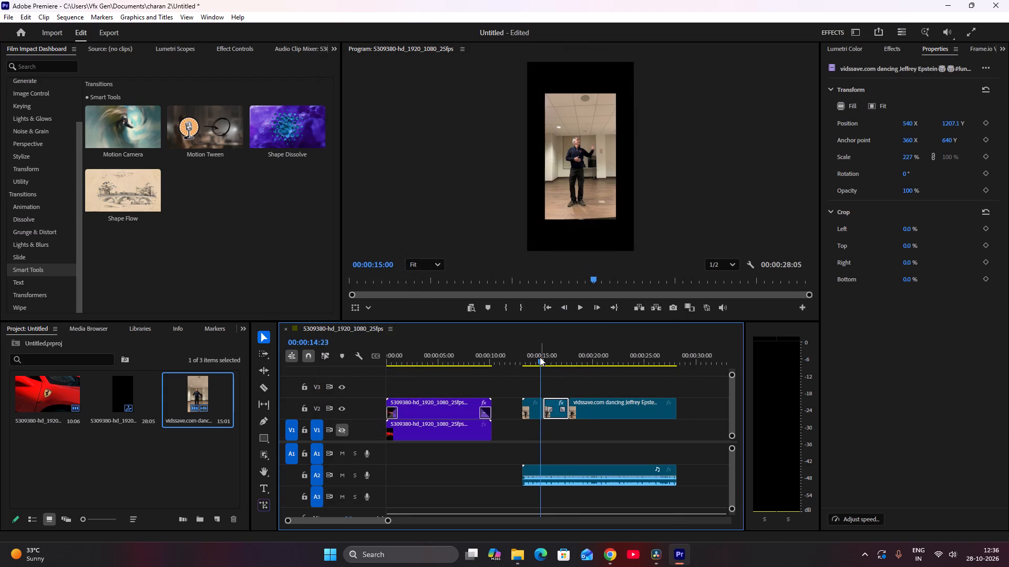
drag(540, 357, 541, 358)
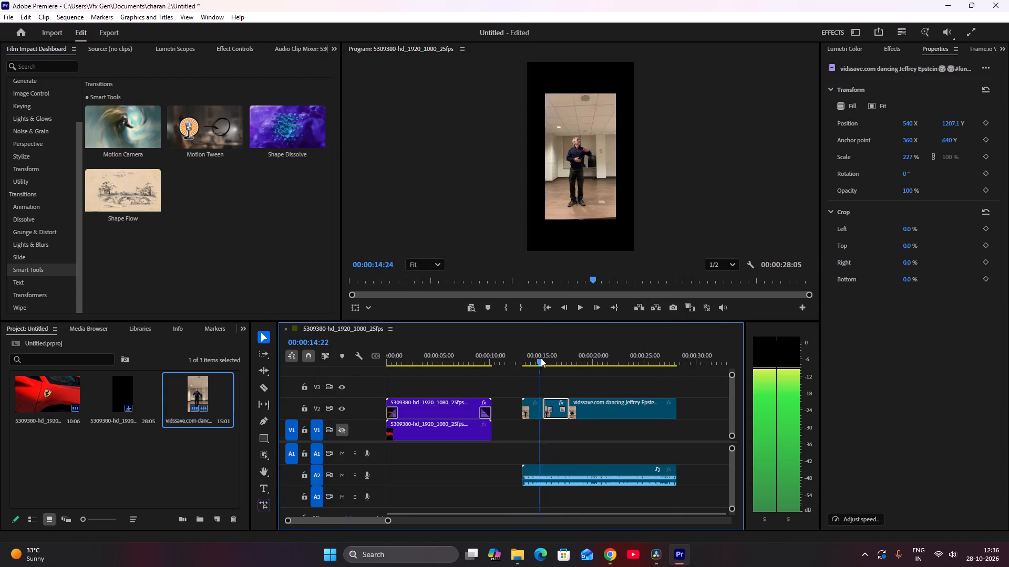
Scale the first dancing segment on V2 up to 156% so it fills the vertical frame.
drag(541, 358, 537, 360)
click(531, 402)
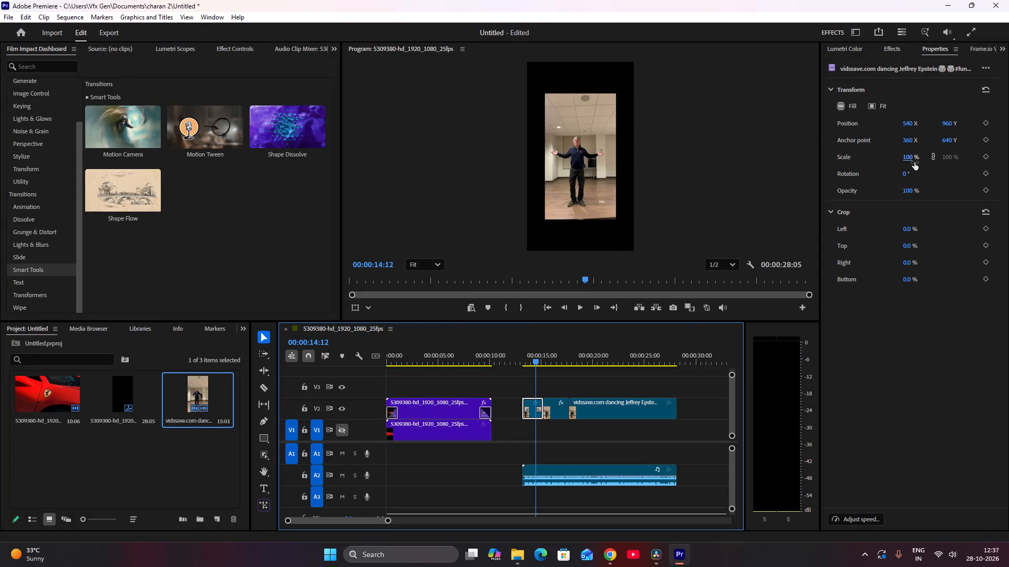
drag(913, 159, 921, 156)
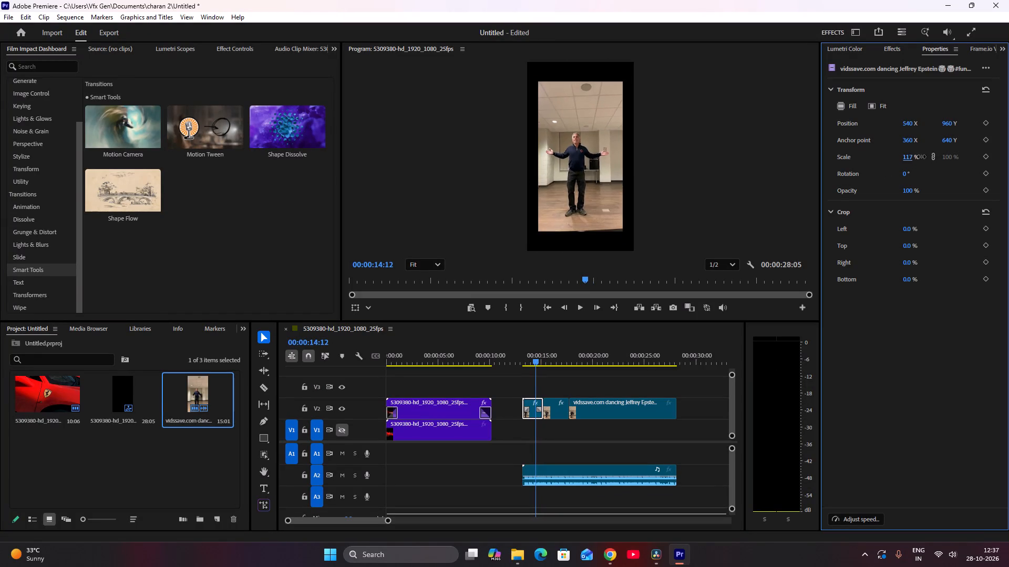
drag(921, 156, 941, 155)
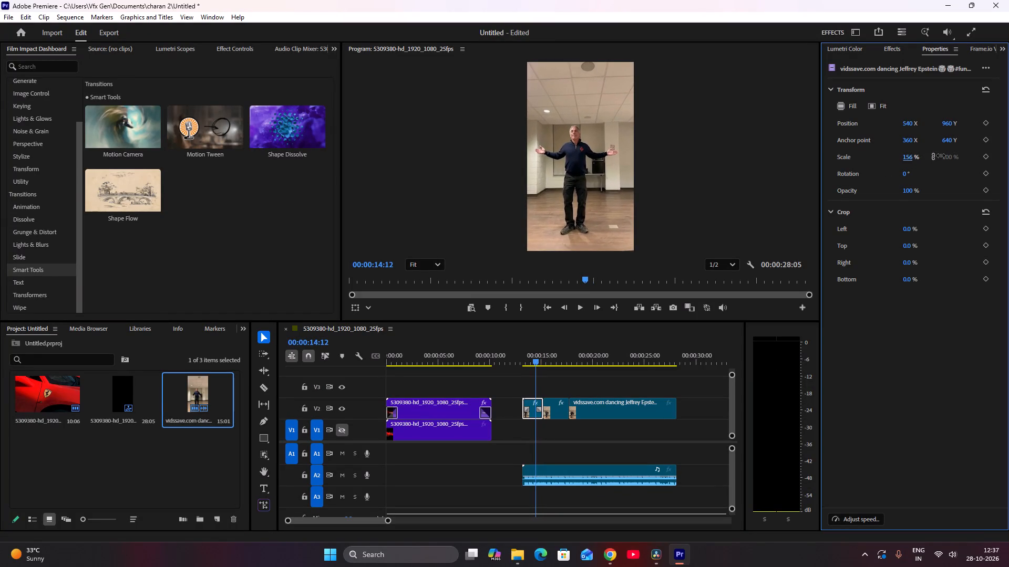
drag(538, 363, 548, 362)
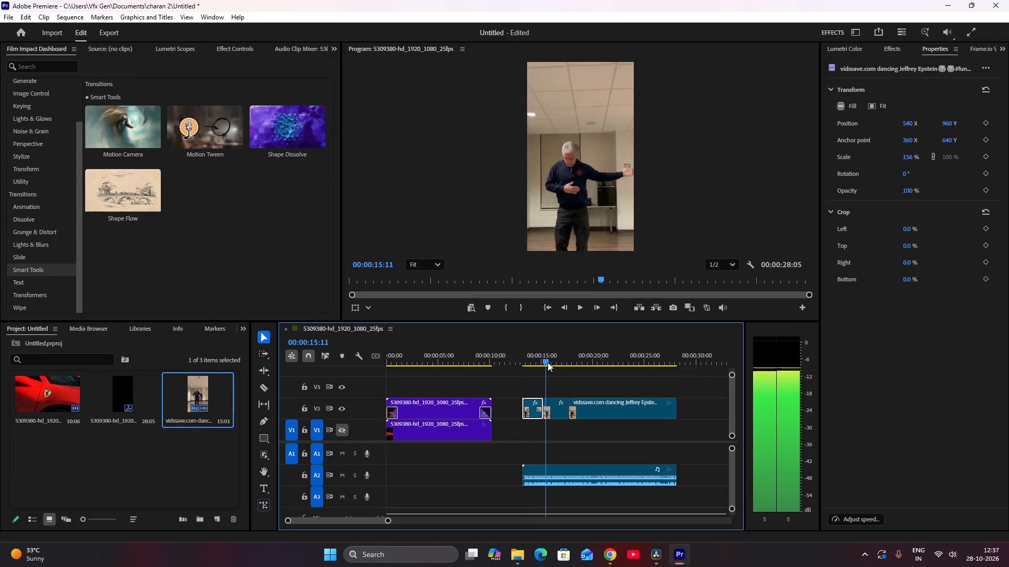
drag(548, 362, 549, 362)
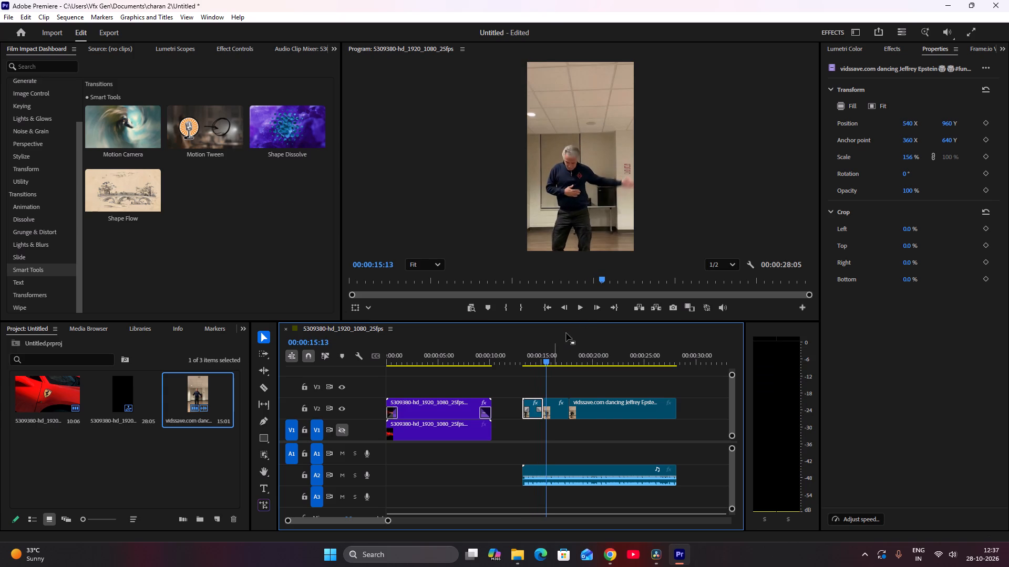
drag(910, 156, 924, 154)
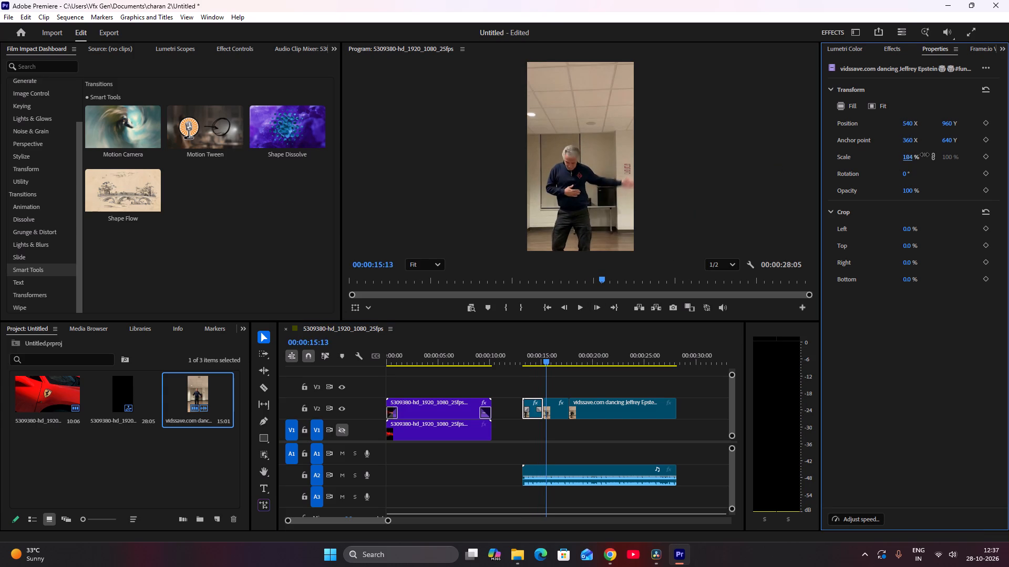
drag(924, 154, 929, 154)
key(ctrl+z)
Scale the middle dancing segment to 305%, set its position to 653, 1077, and check the framing near 00:00:15:17.
click(545, 408)
click(549, 408)
click(554, 407)
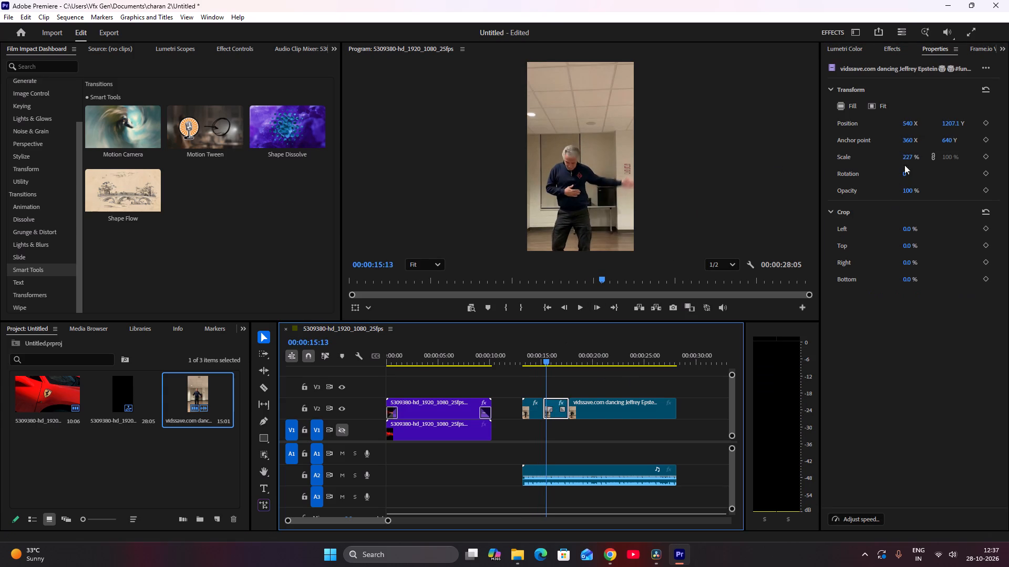
drag(905, 157, 924, 155)
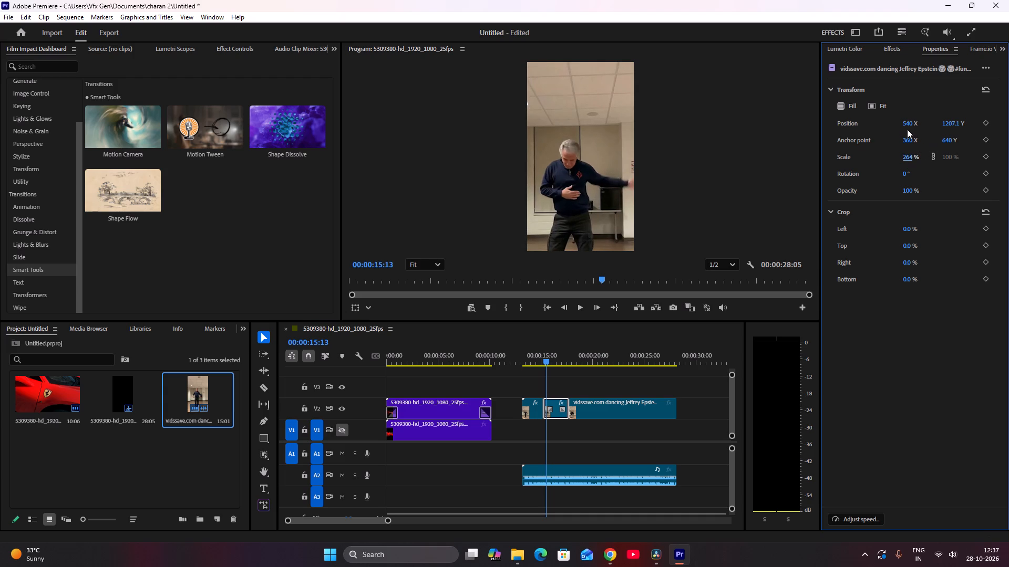
drag(908, 124, 942, 119)
drag(951, 127, 936, 130)
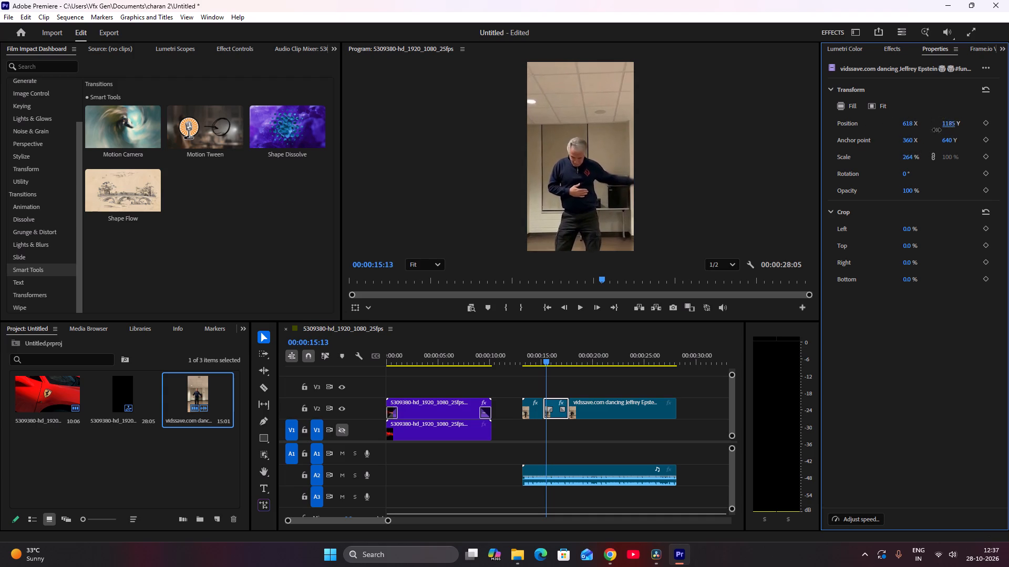
drag(936, 130, 880, 140)
drag(910, 156, 933, 156)
drag(944, 121, 956, 121)
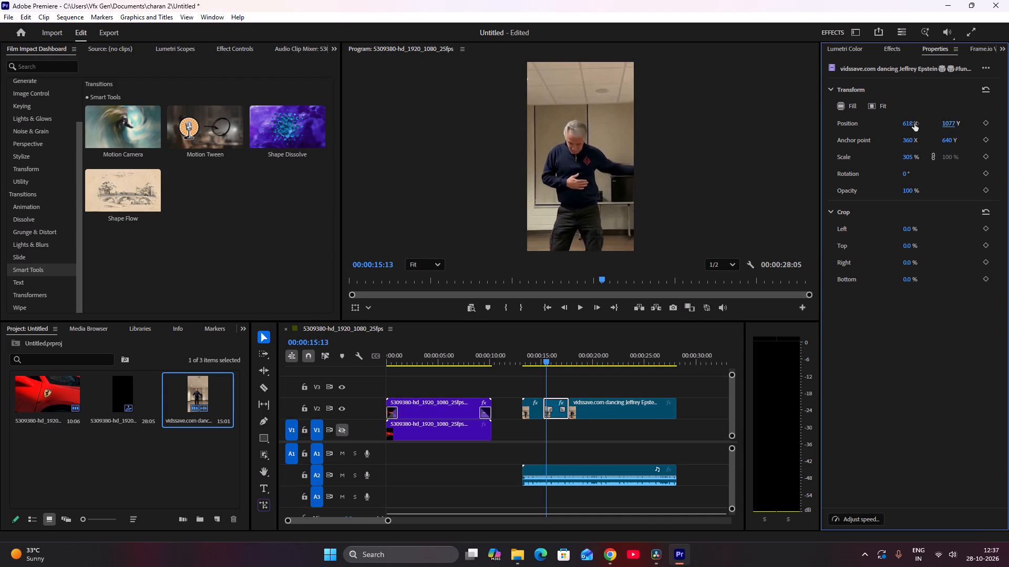
drag(907, 123, 927, 123)
click(548, 358)
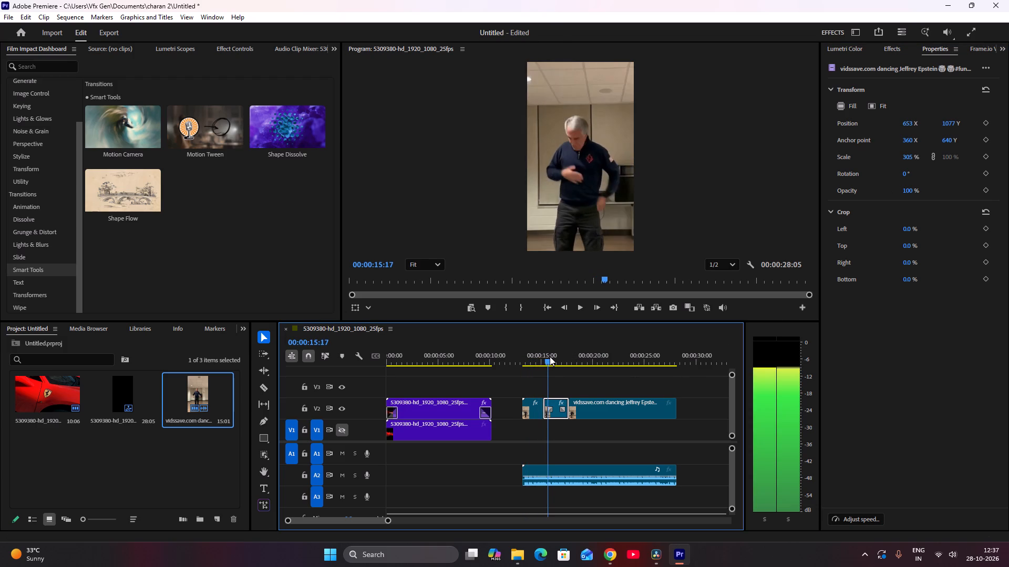
Apply the Motion Tween transition to all three dancing segments on V2 and scrub back to about 00:00:15:03.
drag(529, 381, 563, 418)
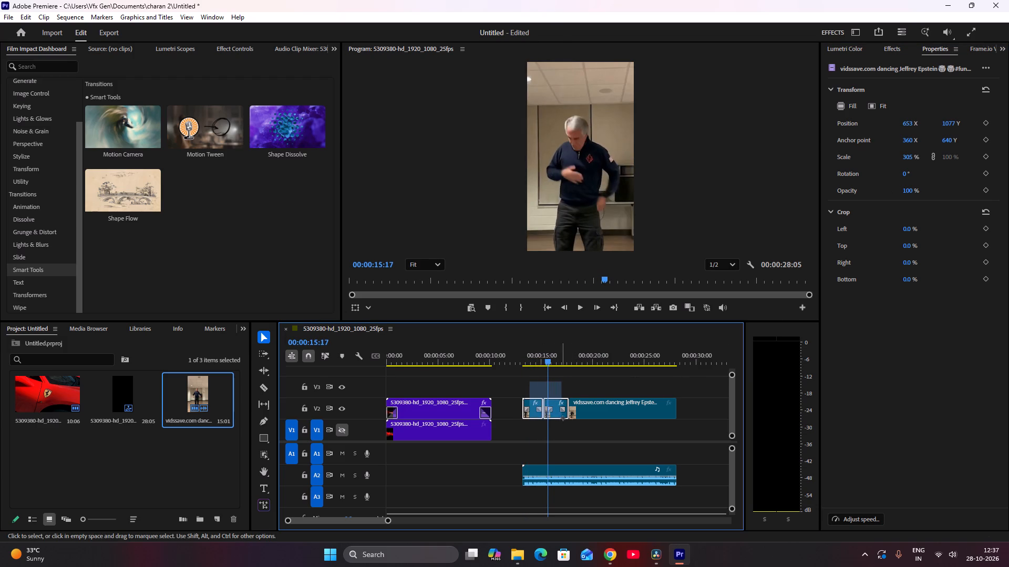
drag(563, 418, 577, 421)
click(214, 156)
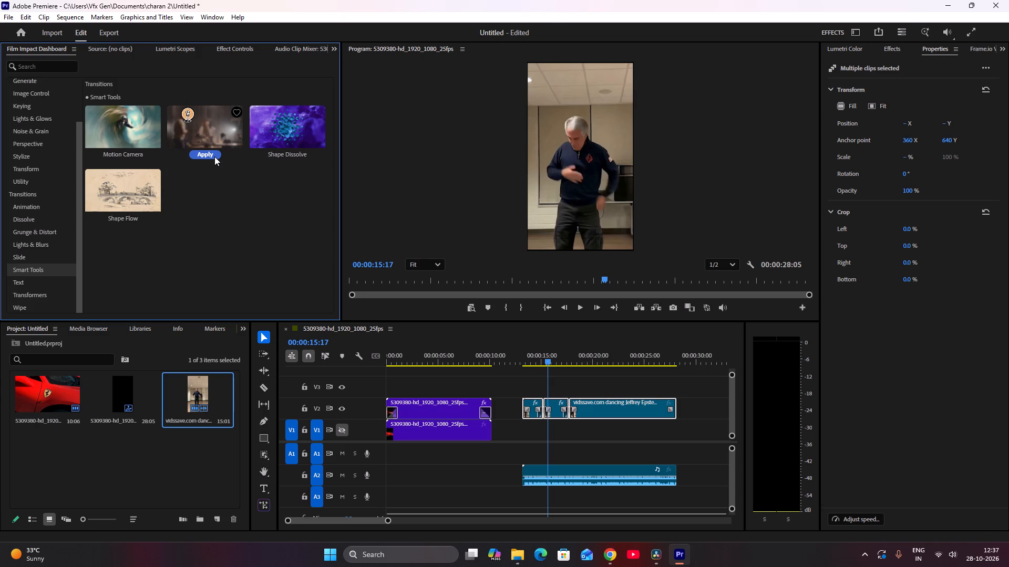
click(547, 359)
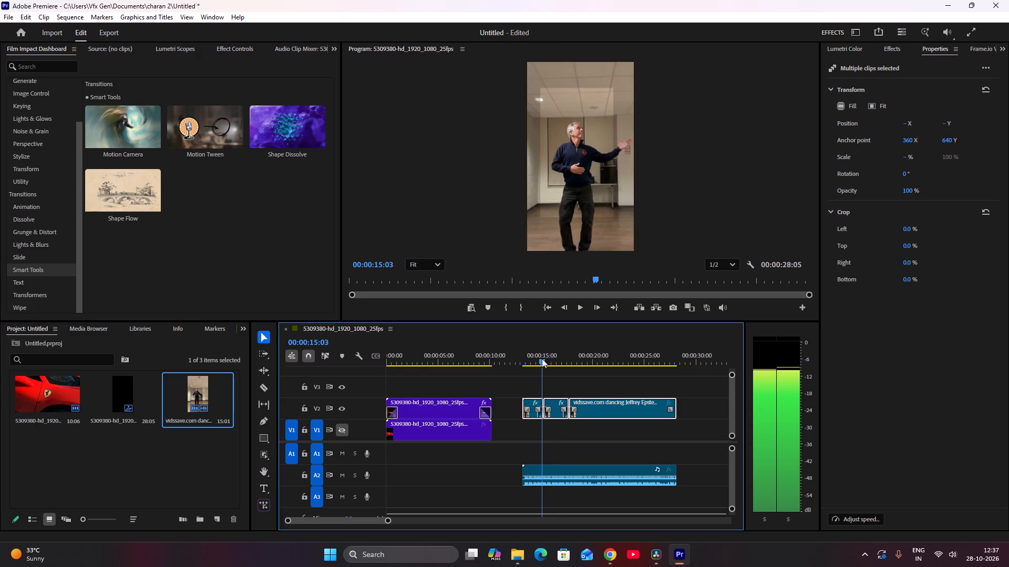
Set the Blend Type of the Motion Tween between the first and middle dancing segments to Composite.
alt+scroll(549, 411, up, 4)
alt+scroll(549, 411, down, 1)
alt+scroll(549, 412, up, 2)
alt+scroll(548, 412, down, 1)
alt+scroll(548, 412, up, 5)
click(539, 413)
click(548, 423)
click(545, 414)
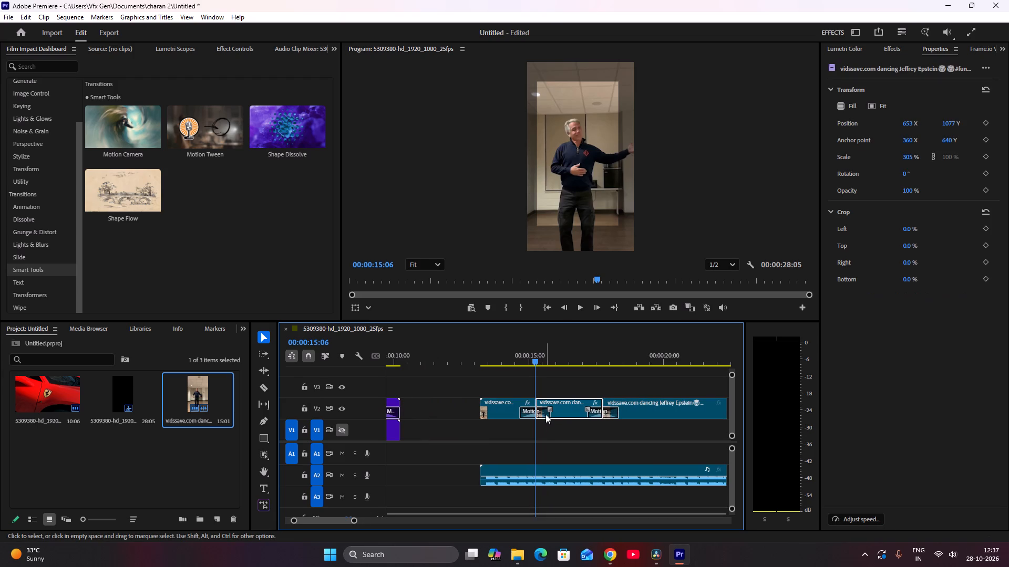
click(533, 412)
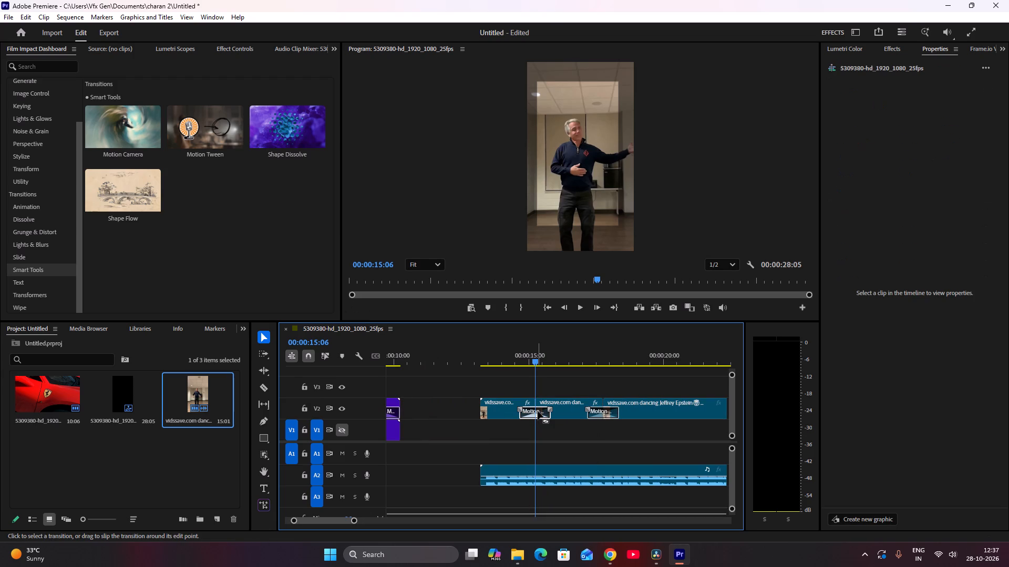
click(218, 49)
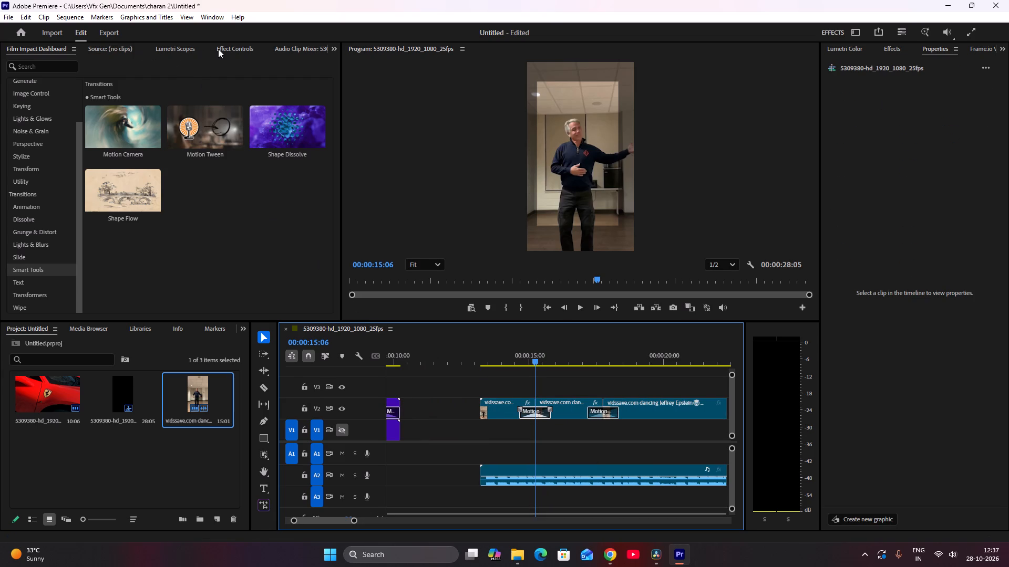
scroll(109, 216, down, 19)
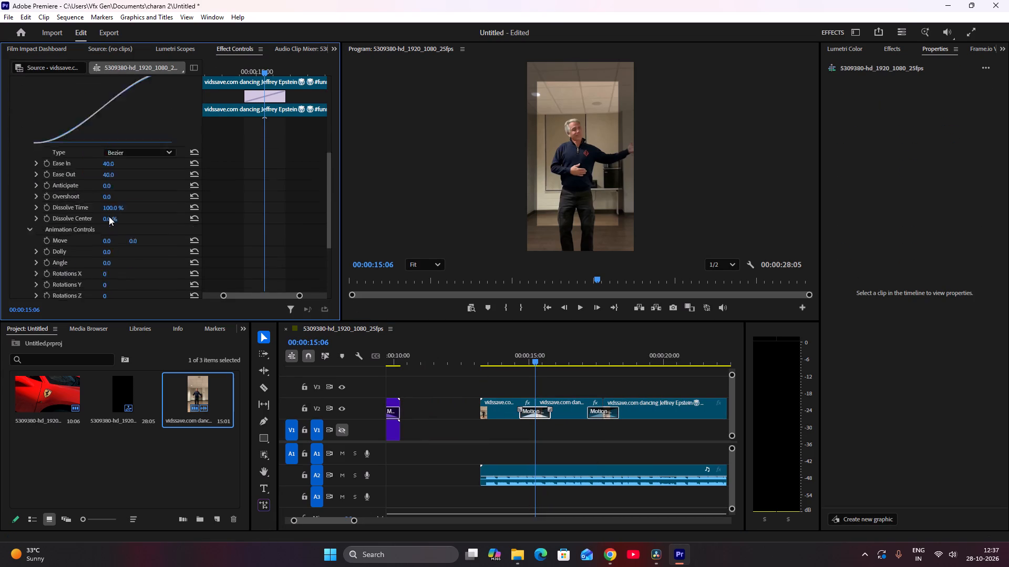
scroll(109, 216, down, 2)
scroll(109, 216, up, 1)
scroll(109, 216, down, 14)
click(21, 258)
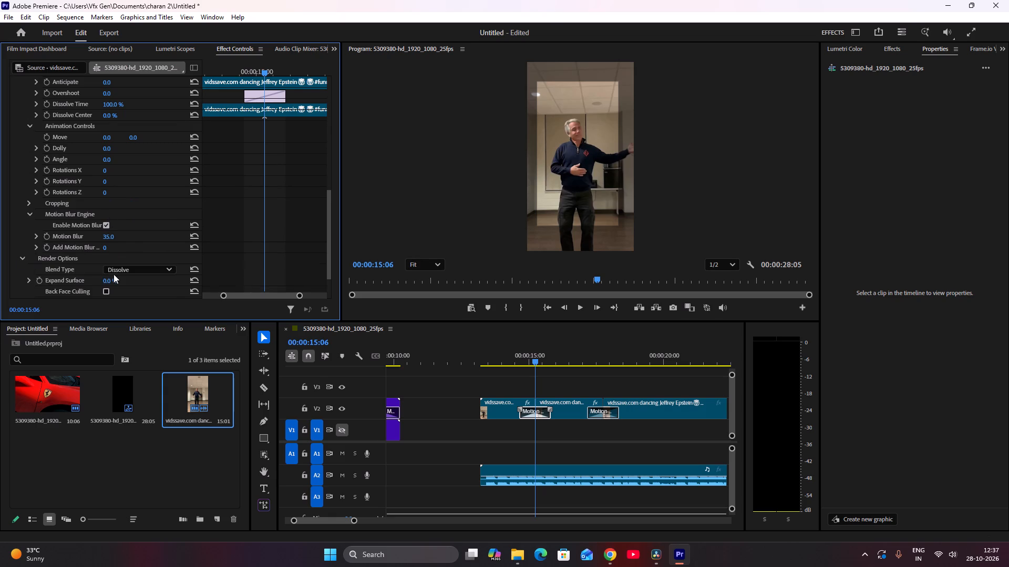
click(119, 274)
click(131, 295)
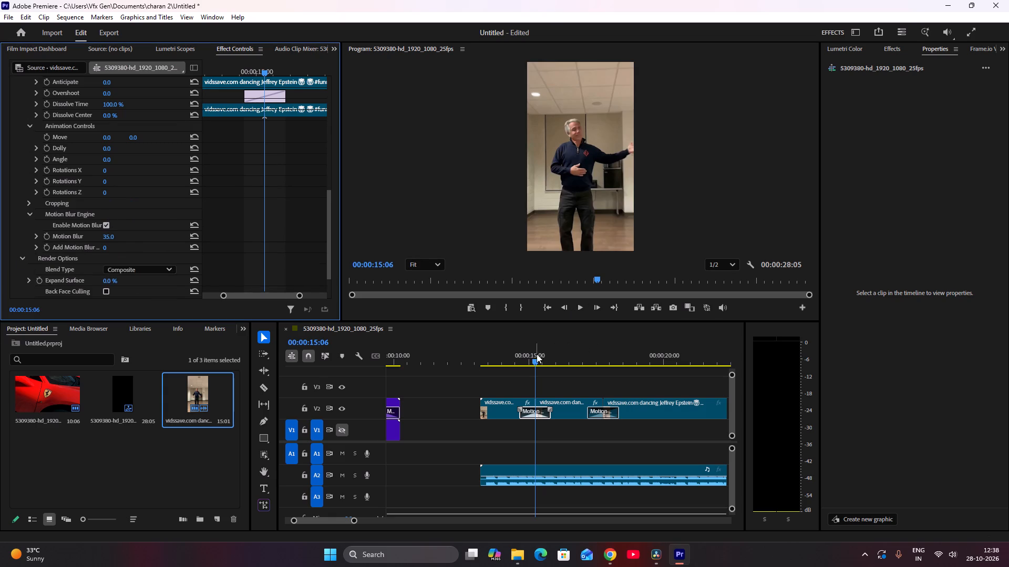
Scrub back before the first Motion Tween and play through both transitions to review the movement between the dancing segments.
drag(533, 360, 527, 361)
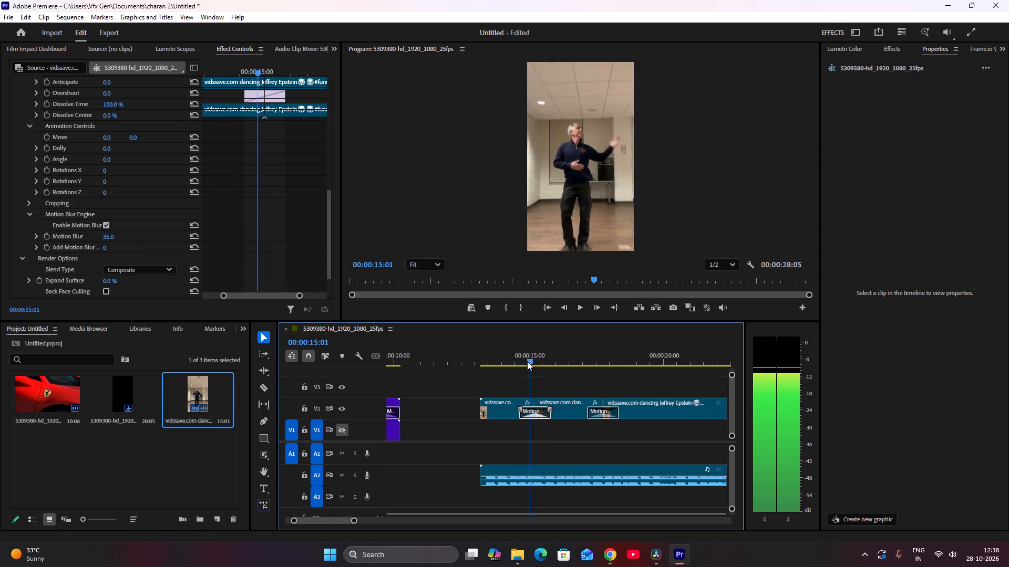
drag(527, 361, 519, 361)
key(space)
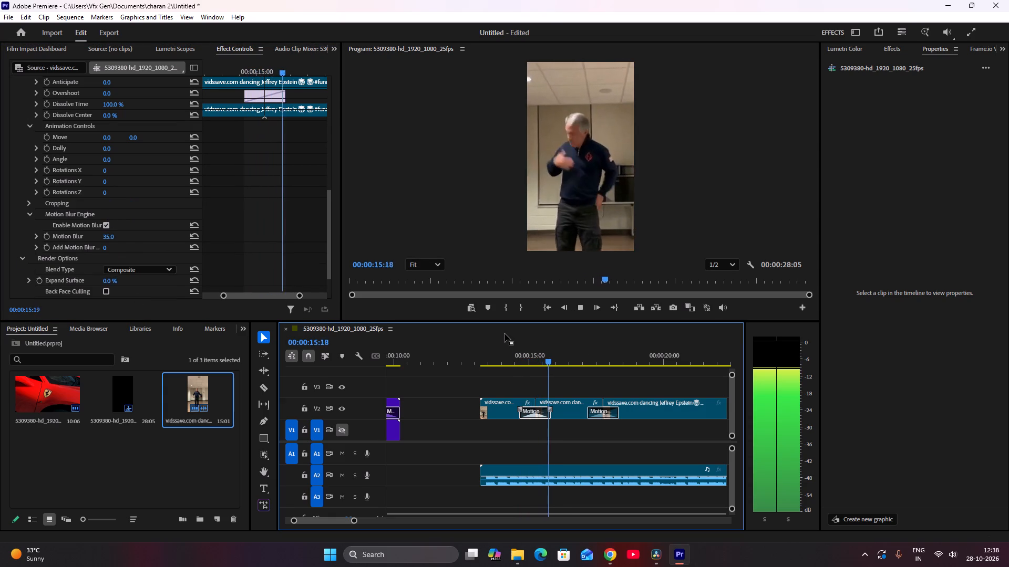
key(space)
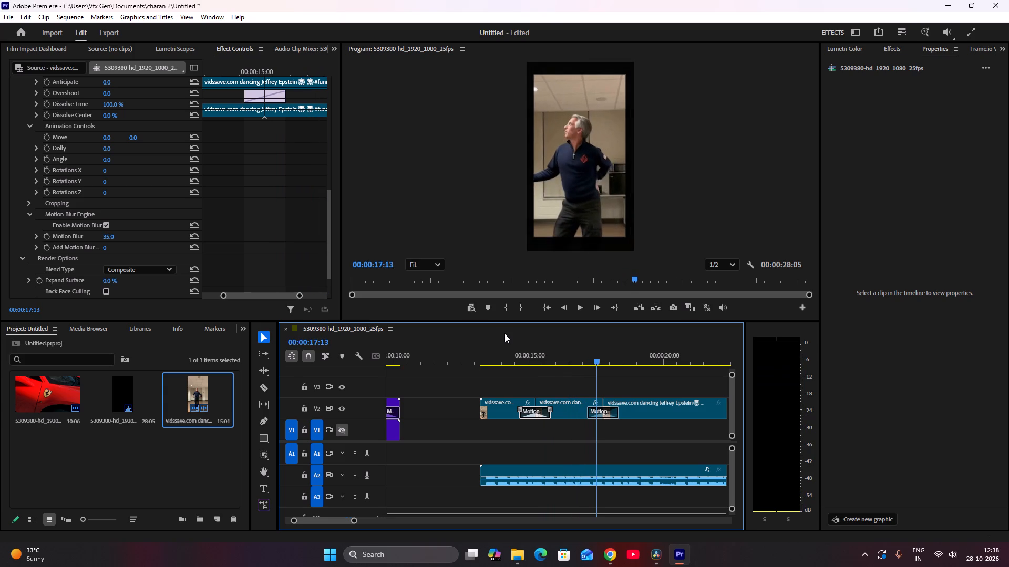
key(space)
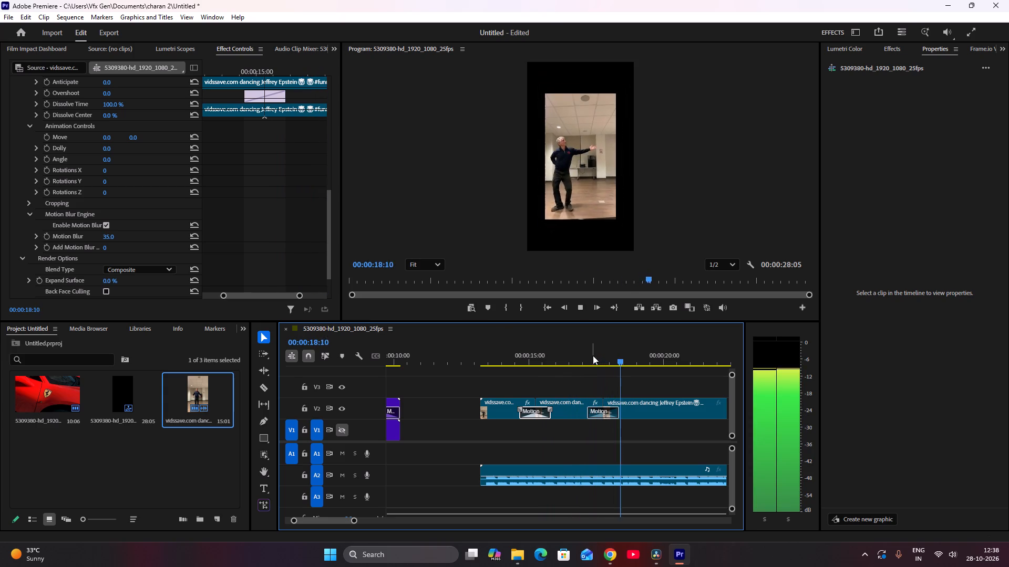
key(space)
Set the Blend Type of the Motion Tween between the middle and last dancing segments to Composite.
click(595, 413)
scroll(178, 272, down, 5)
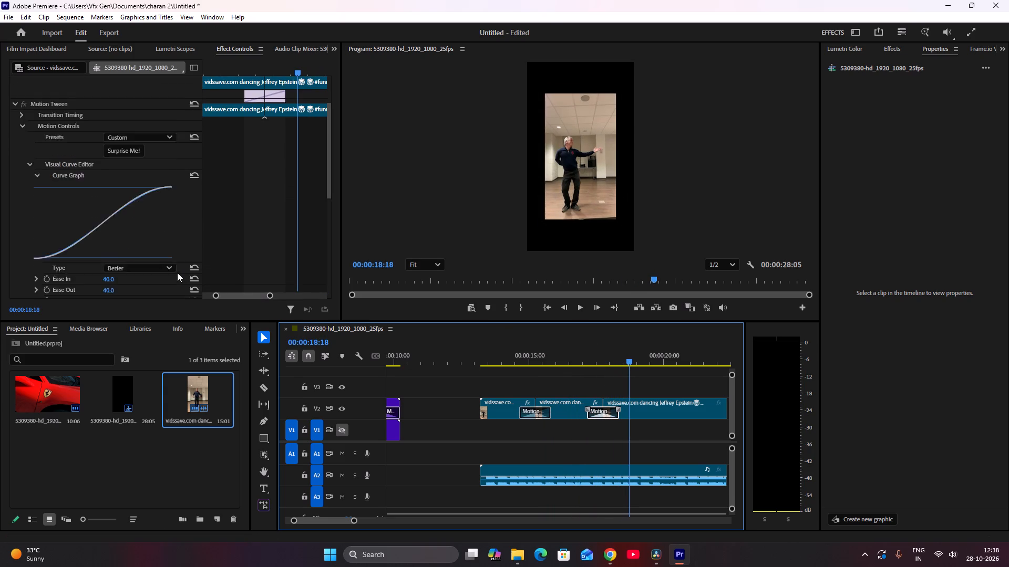
scroll(177, 272, down, 4)
scroll(177, 272, up, 1)
scroll(177, 272, down, 19)
scroll(177, 271, up, 1)
scroll(177, 271, down, 6)
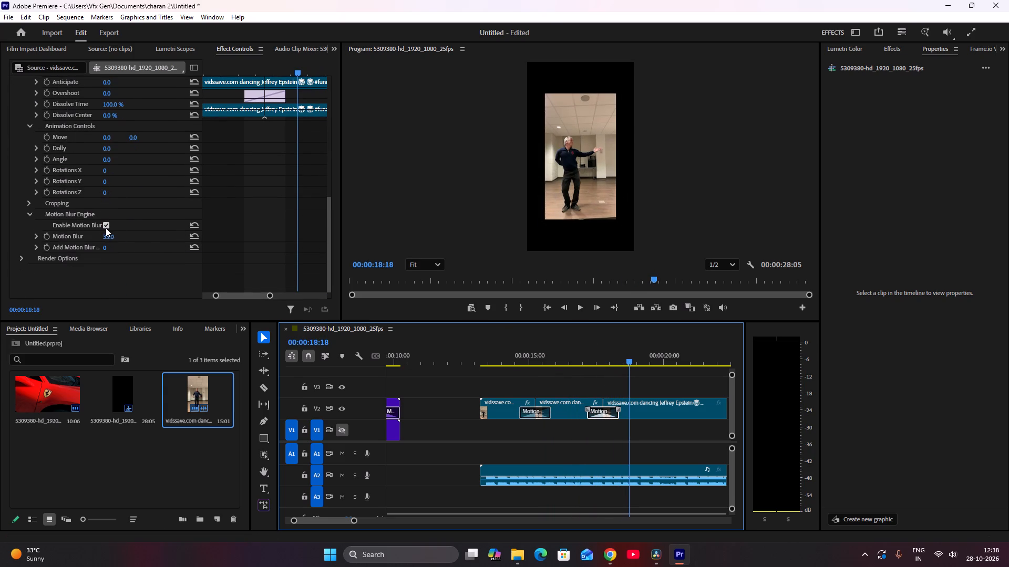
click(22, 259)
click(120, 268)
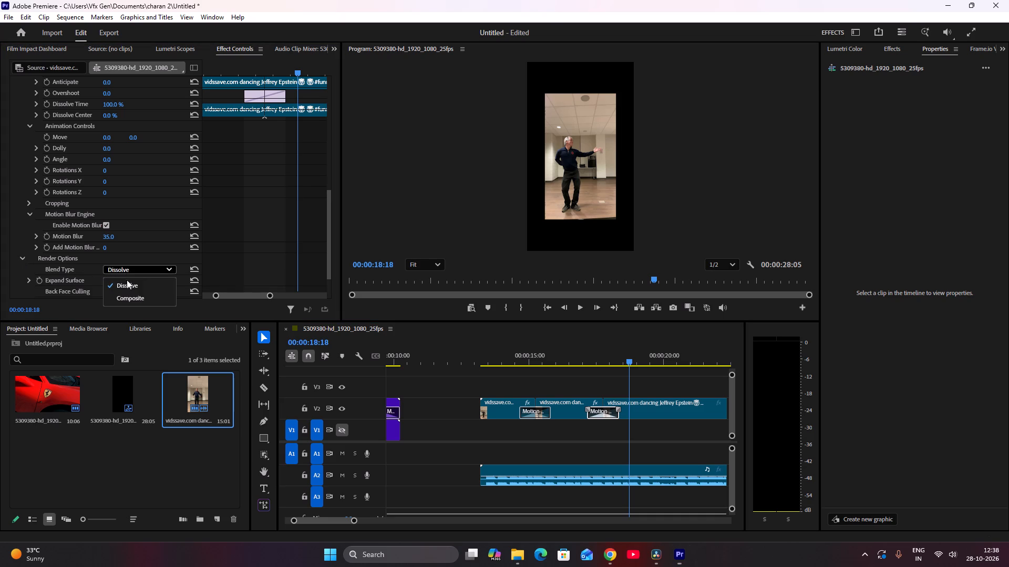
click(134, 299)
Shorten both Motion Tween transitions, trimming the second one to 00:00:00:16, and scrub back to about 00:00:14:15.
click(536, 419)
click(548, 414)
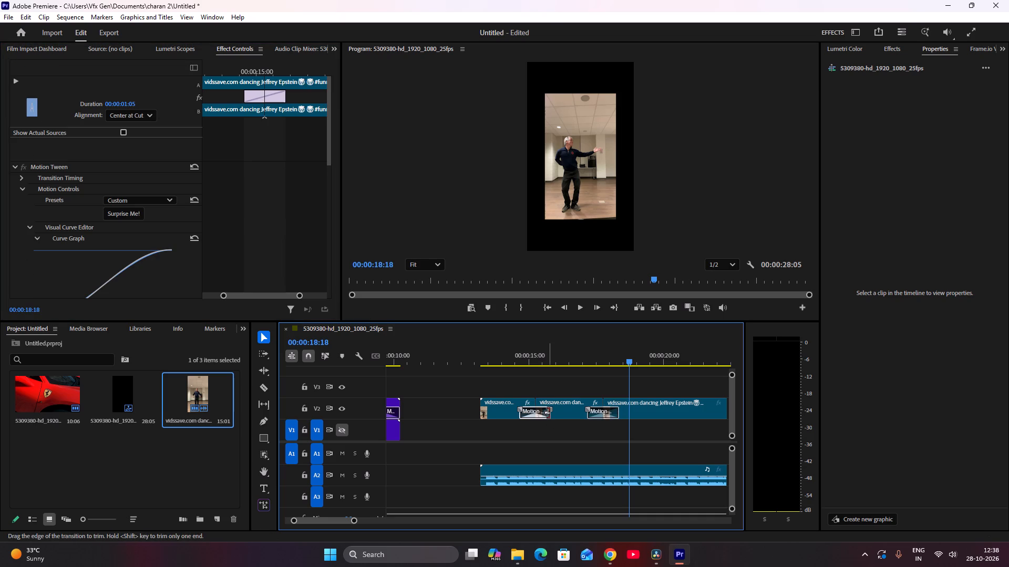
drag(549, 411, 544, 411)
click(610, 411)
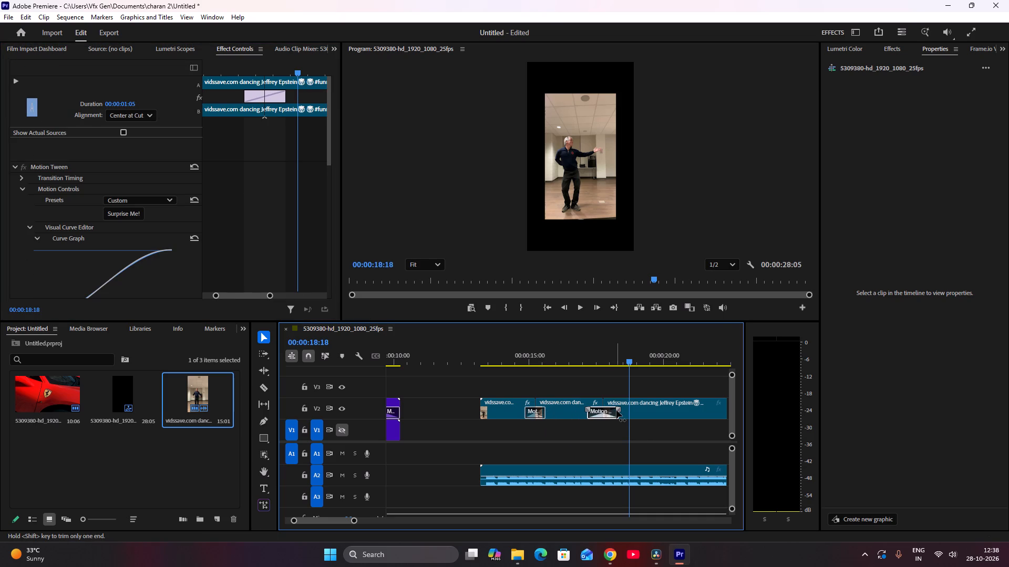
drag(617, 410, 610, 410)
drag(536, 361, 519, 360)
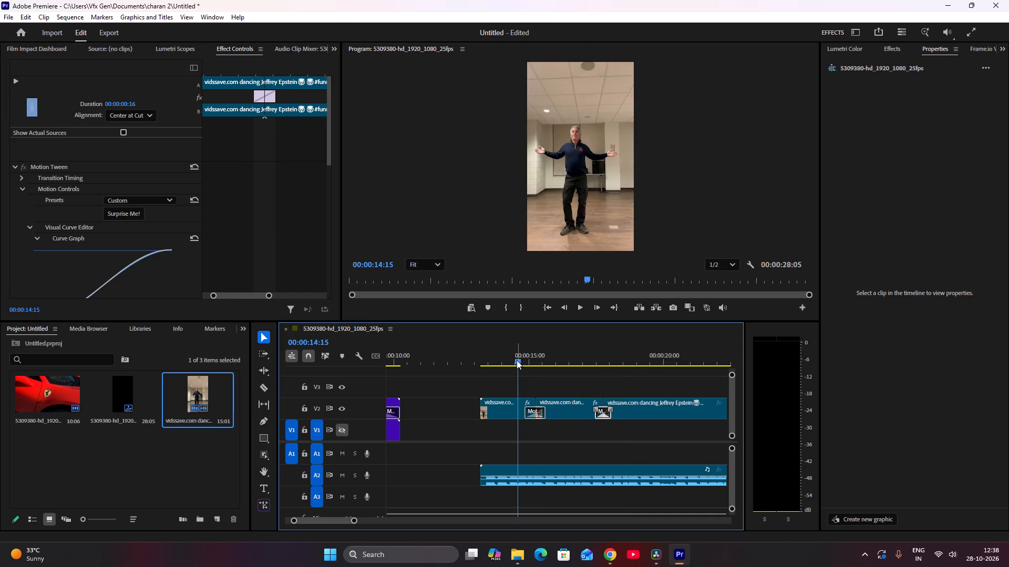
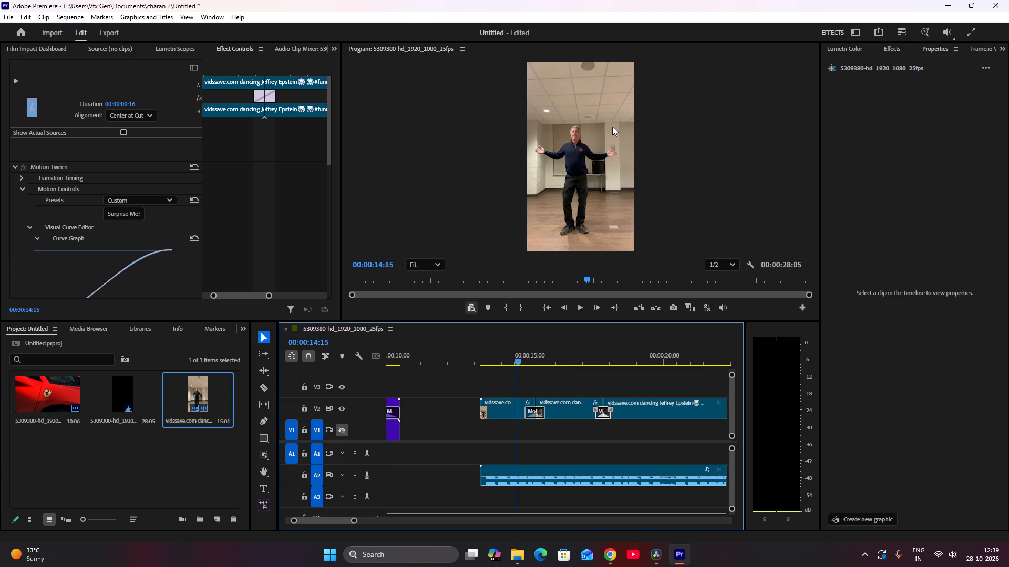
Browse the Film Impact transition and effect categories, including Animation, Text, Generate and Lights & Glows, to examine the available presets.
click(26, 55)
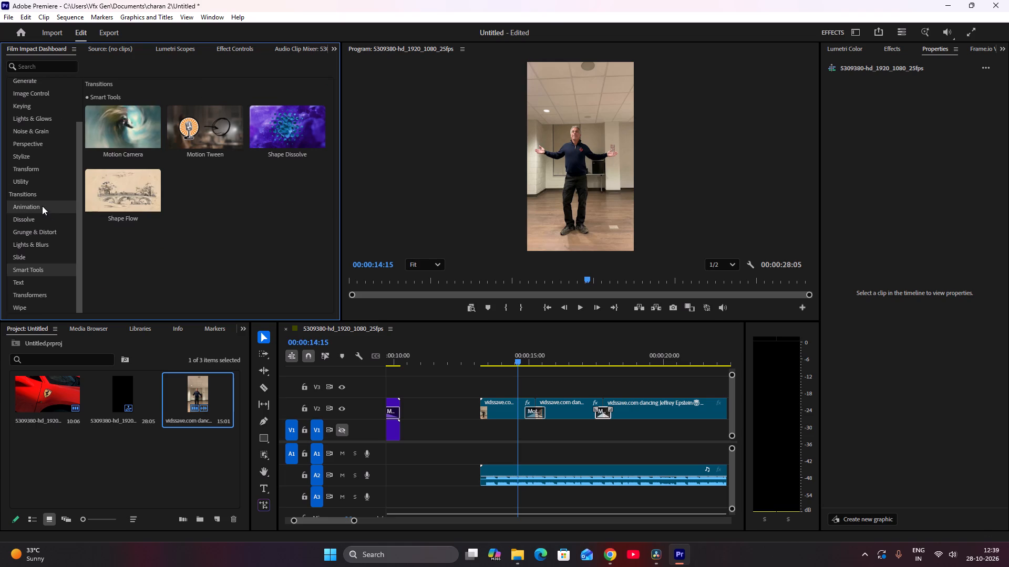
click(42, 206)
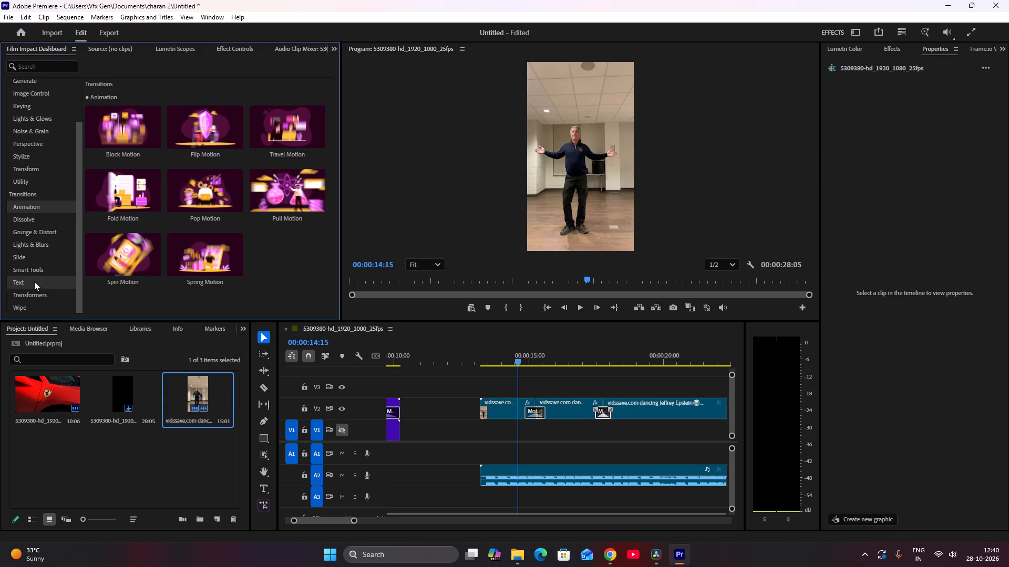
click(7, 280)
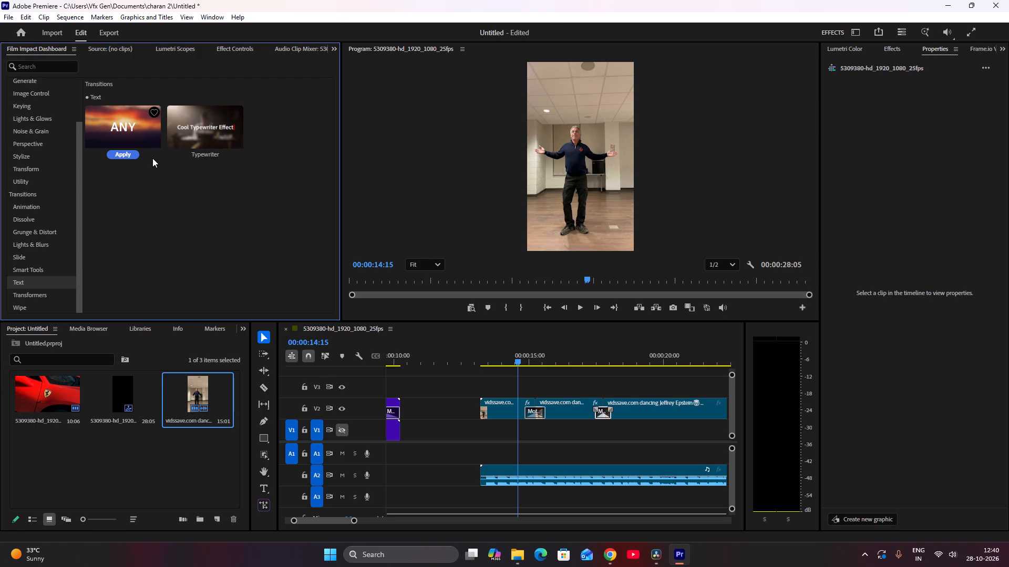
click(41, 201)
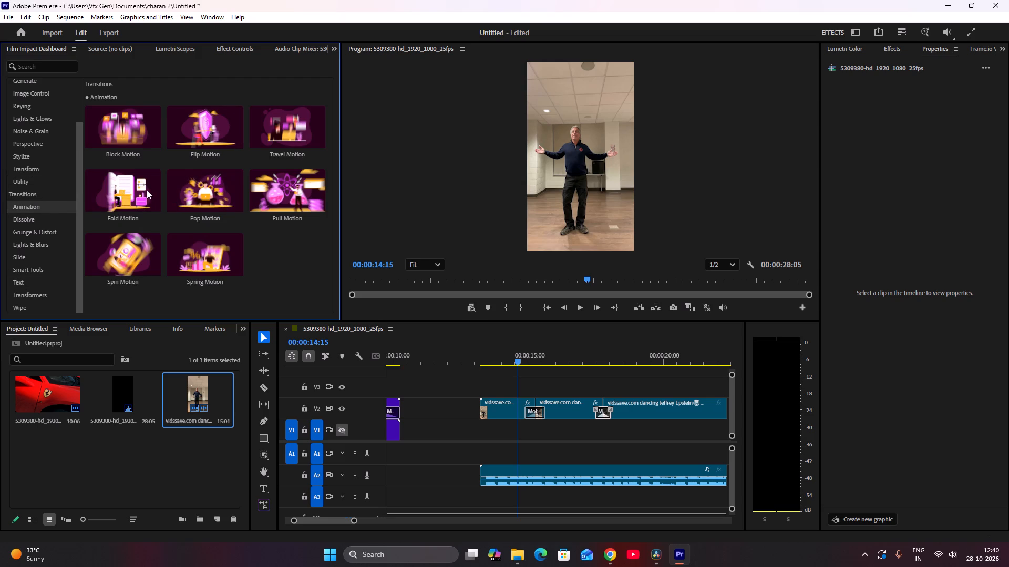
scroll(36, 140, up, 8)
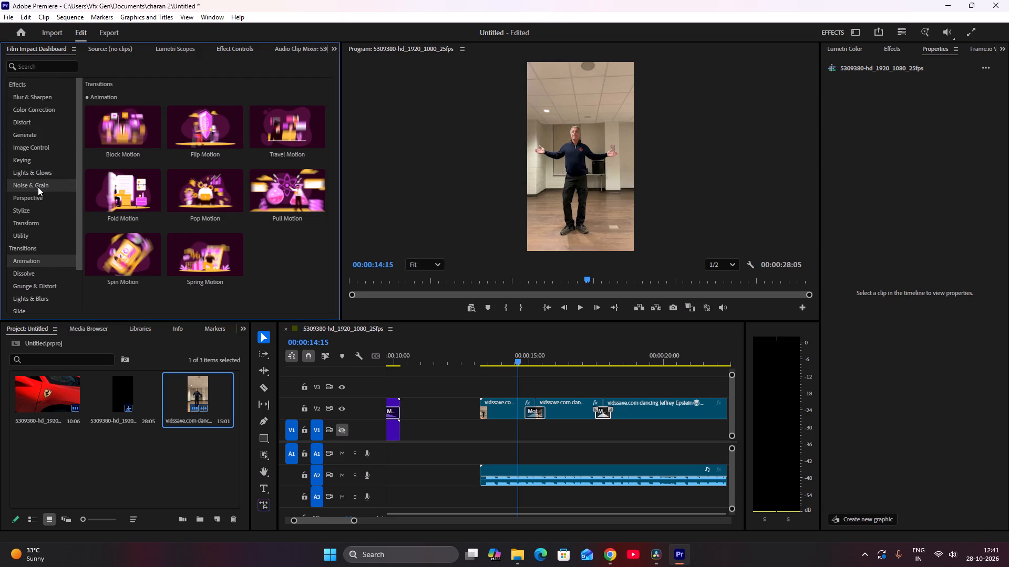
click(38, 95)
click(38, 106)
click(39, 133)
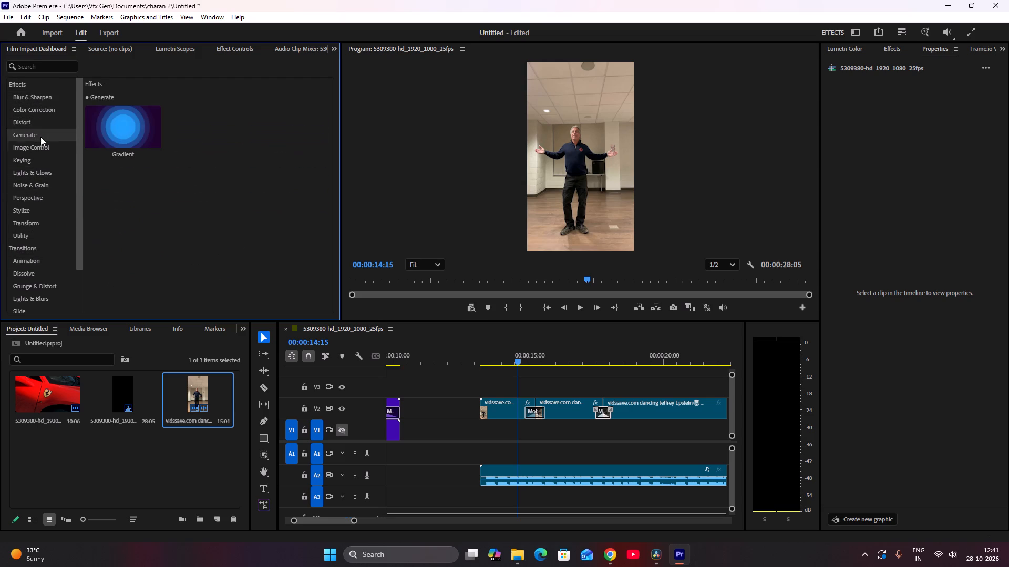
click(43, 152)
click(44, 161)
click(44, 174)
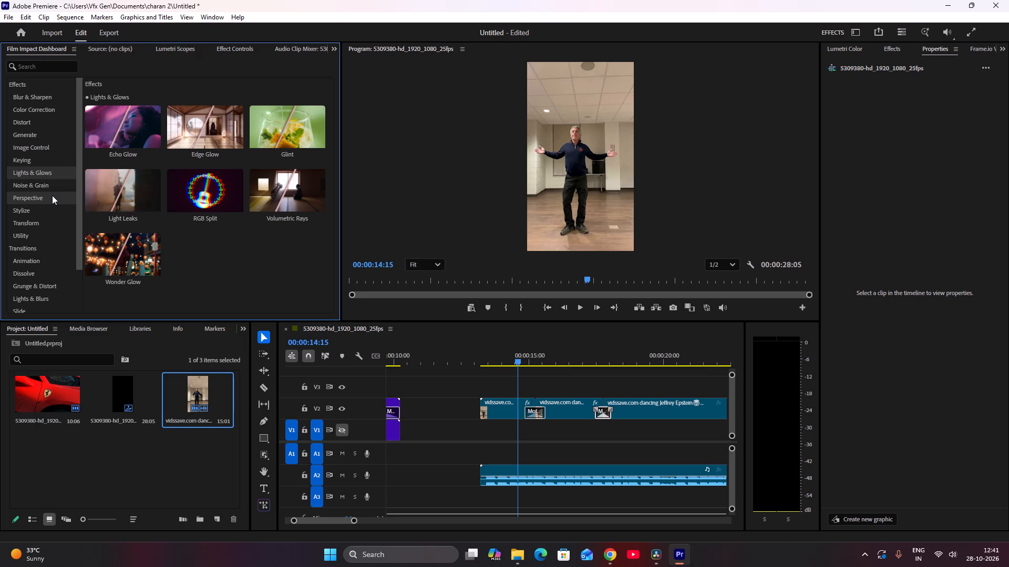
click(46, 195)
click(40, 181)
click(38, 170)
scroll(42, 269, down, 6)
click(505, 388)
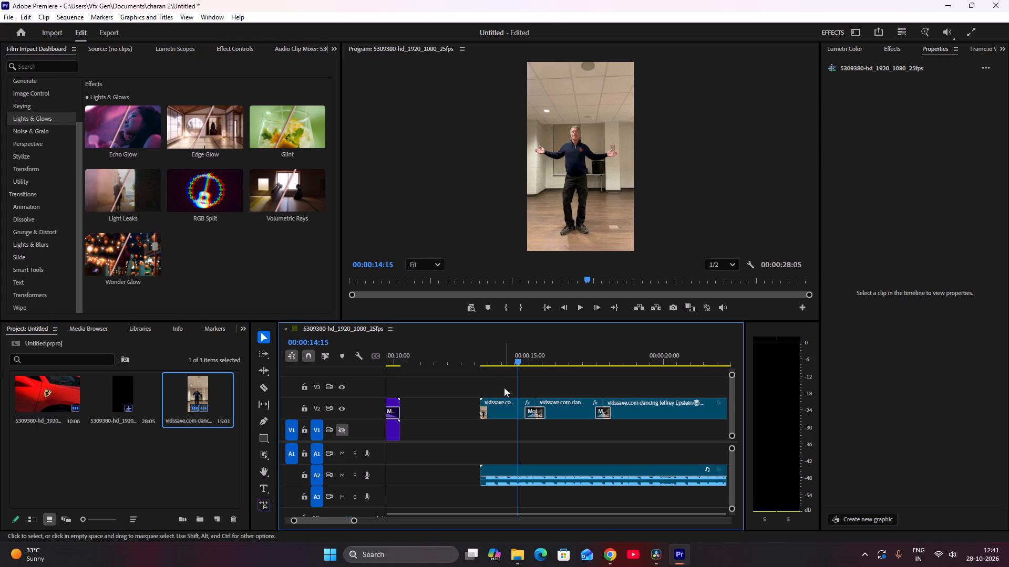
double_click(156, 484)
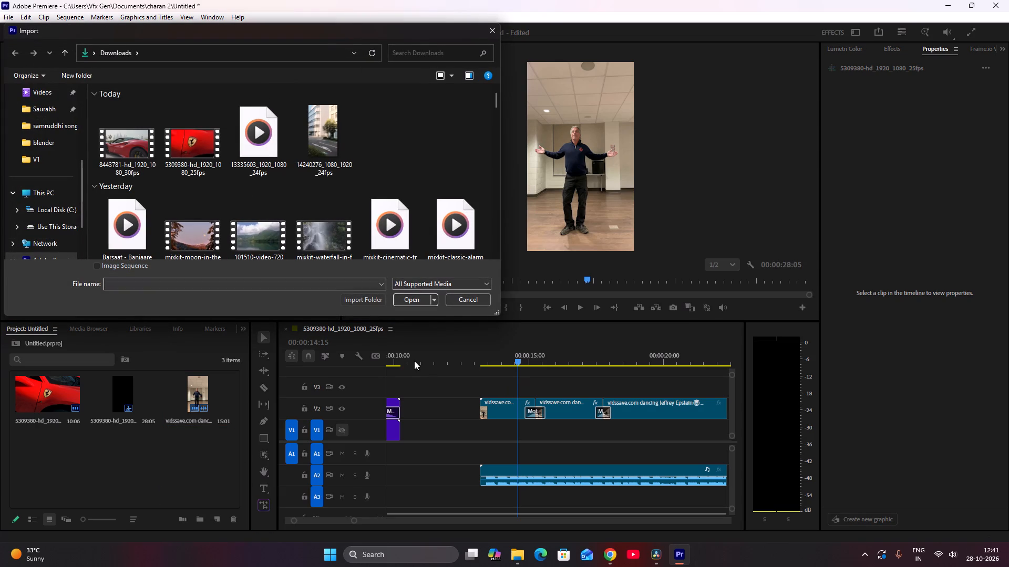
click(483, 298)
Make the V1 Ferrari car footage visible again and place the playhead at 00:00:01:05, where the opening Travel Motion ends.
drag(453, 359, 466, 360)
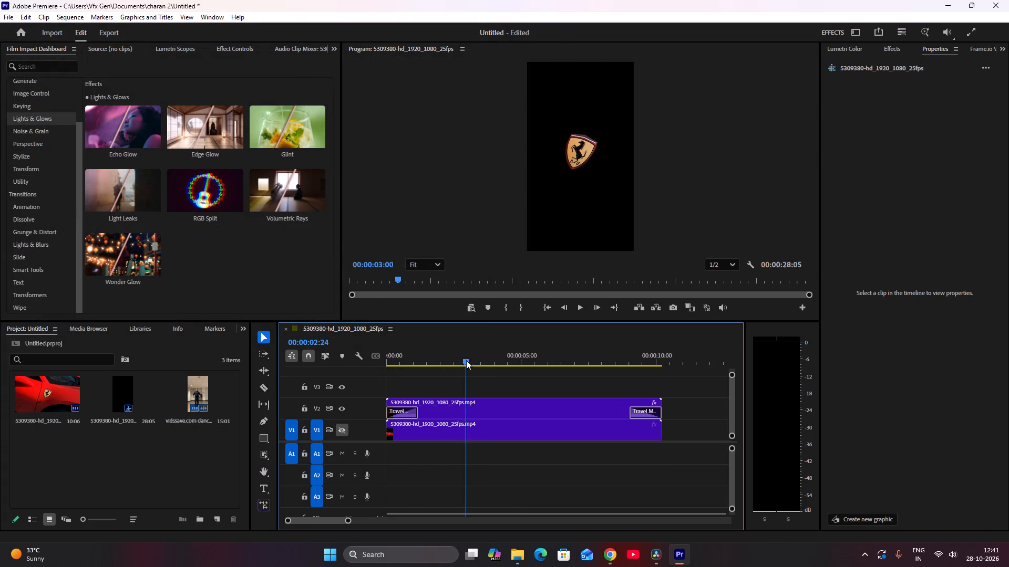
drag(466, 360, 419, 358)
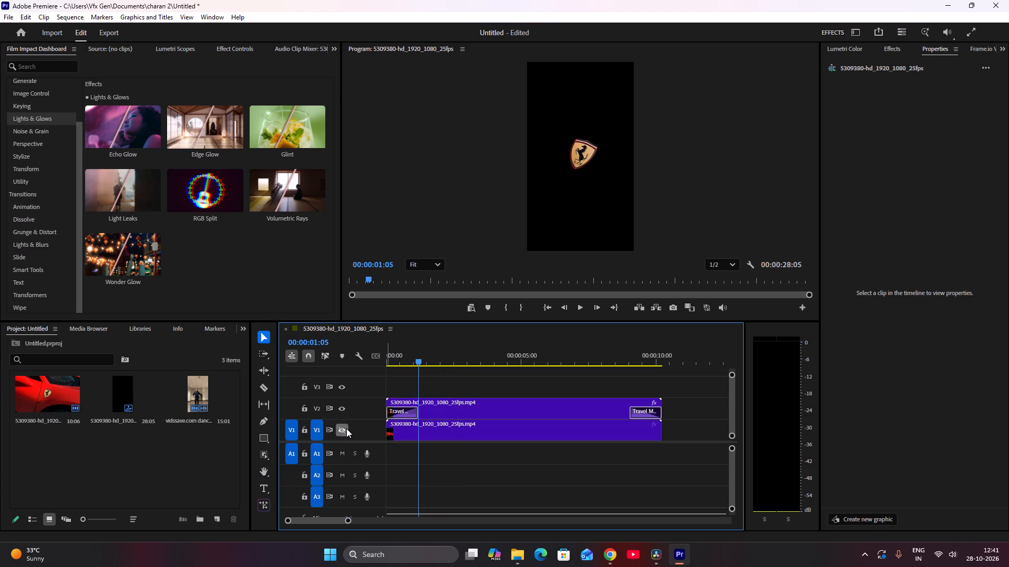
click(344, 428)
drag(421, 349, 437, 343)
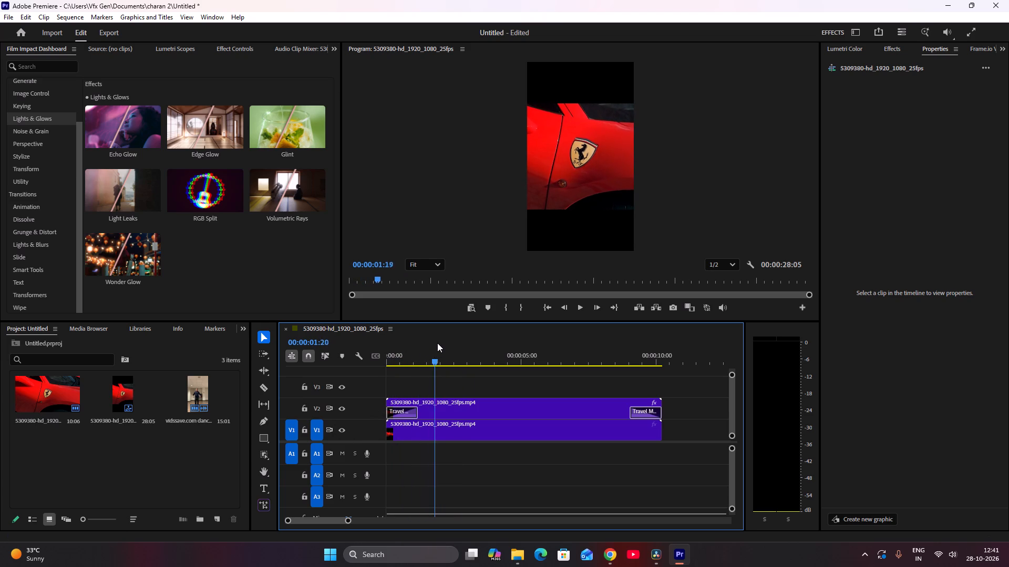
drag(437, 343, 419, 338)
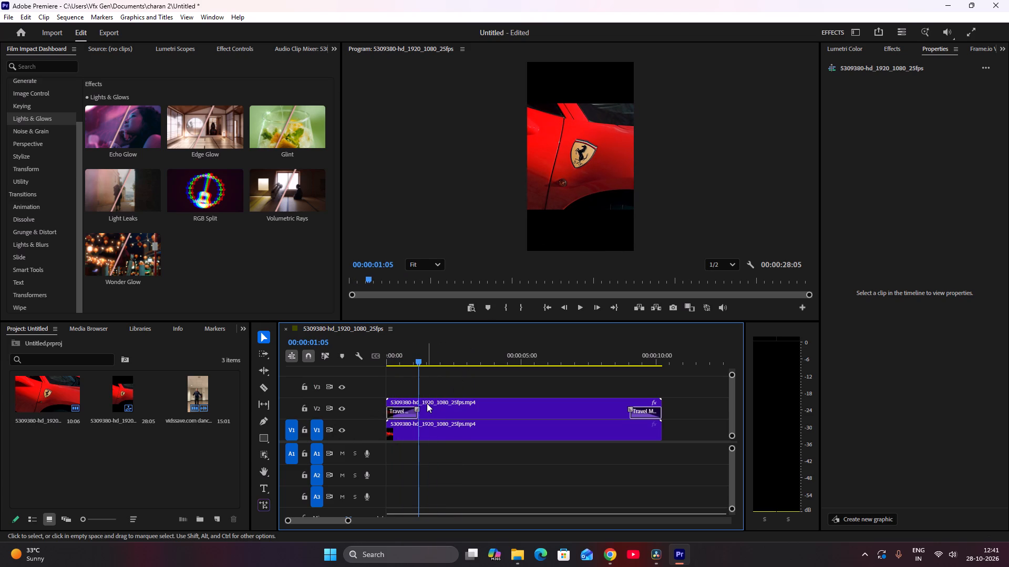
Split the Ferrari clips on V2 and V1 at 00:00:01:05, the end of the opening Travel Motion.
alt+scroll(404, 419, up, 12)
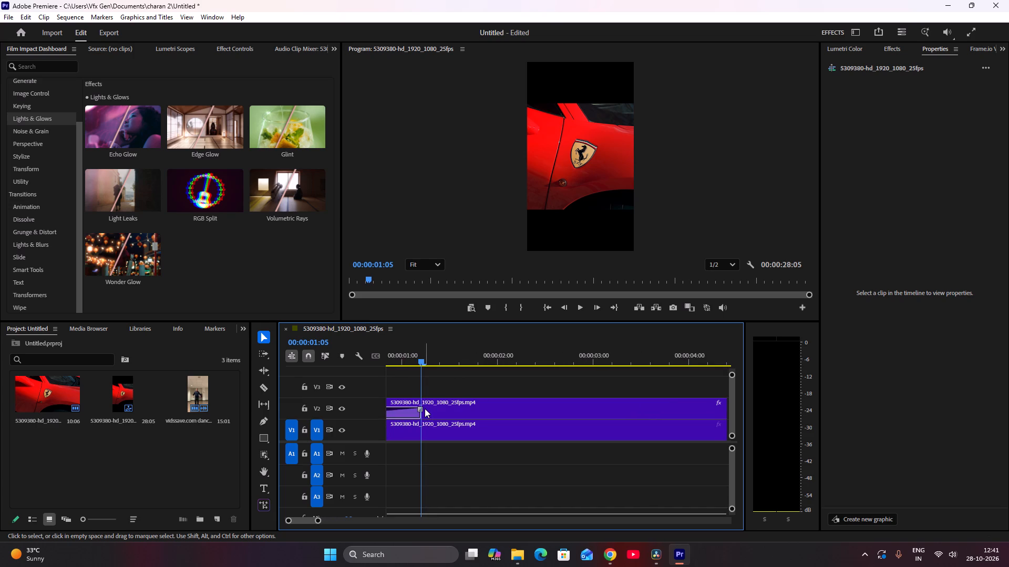
key(c)
shift+click(424, 408)
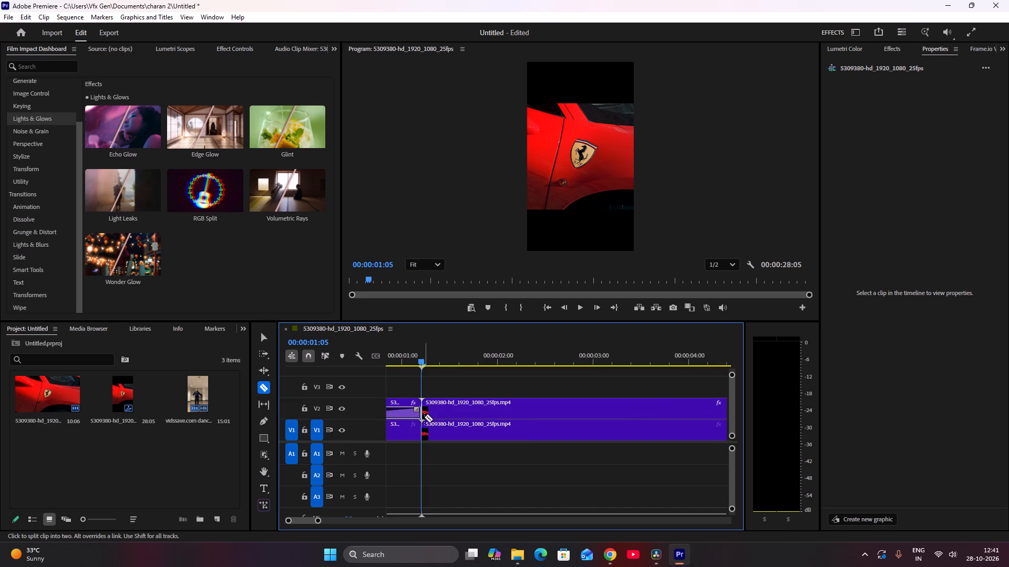
key(v)
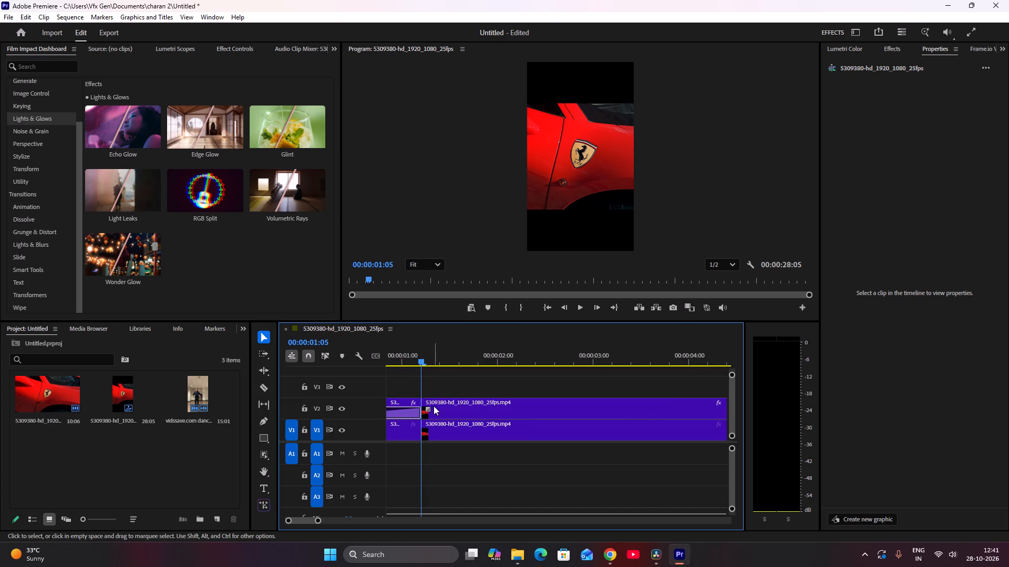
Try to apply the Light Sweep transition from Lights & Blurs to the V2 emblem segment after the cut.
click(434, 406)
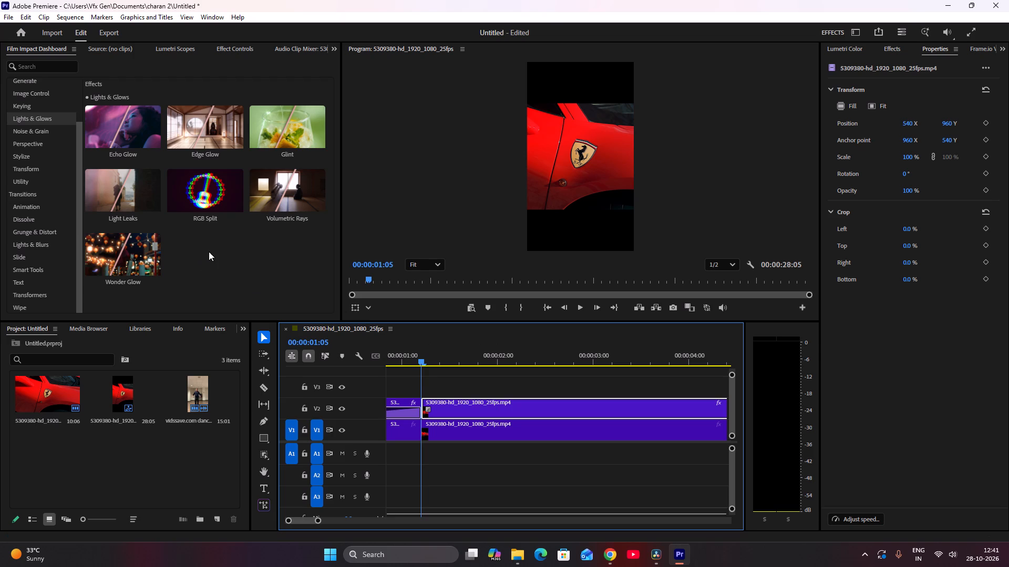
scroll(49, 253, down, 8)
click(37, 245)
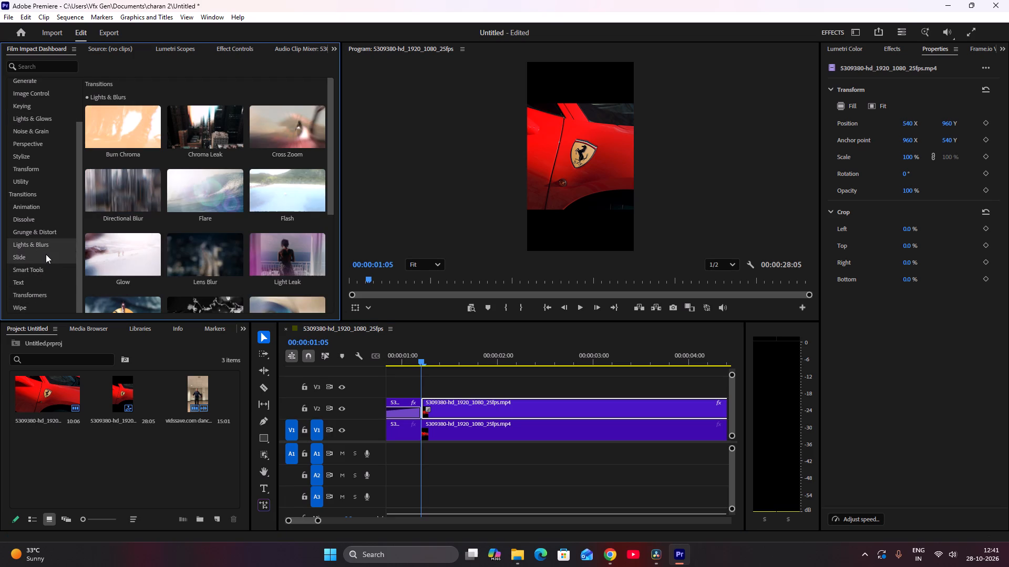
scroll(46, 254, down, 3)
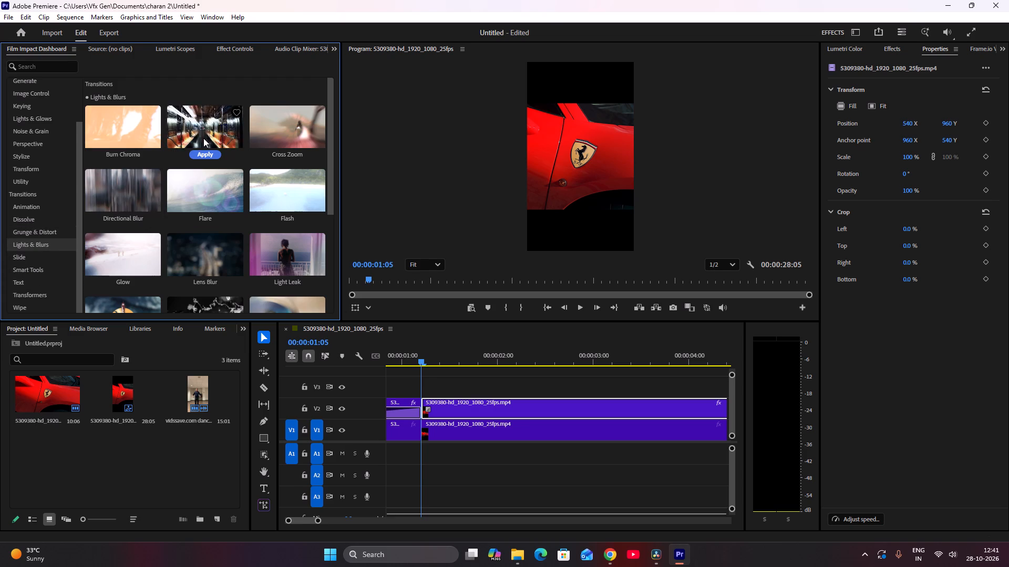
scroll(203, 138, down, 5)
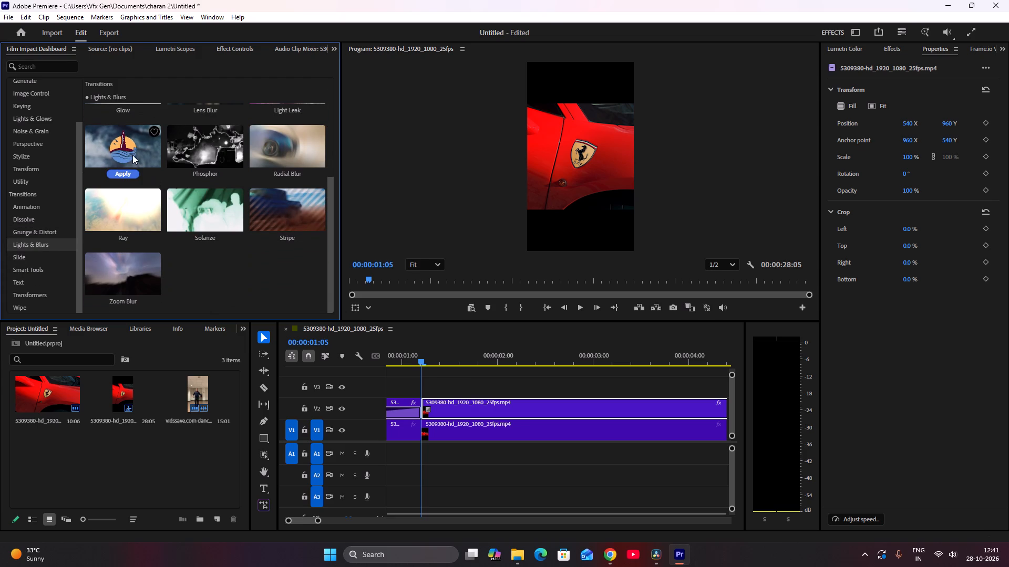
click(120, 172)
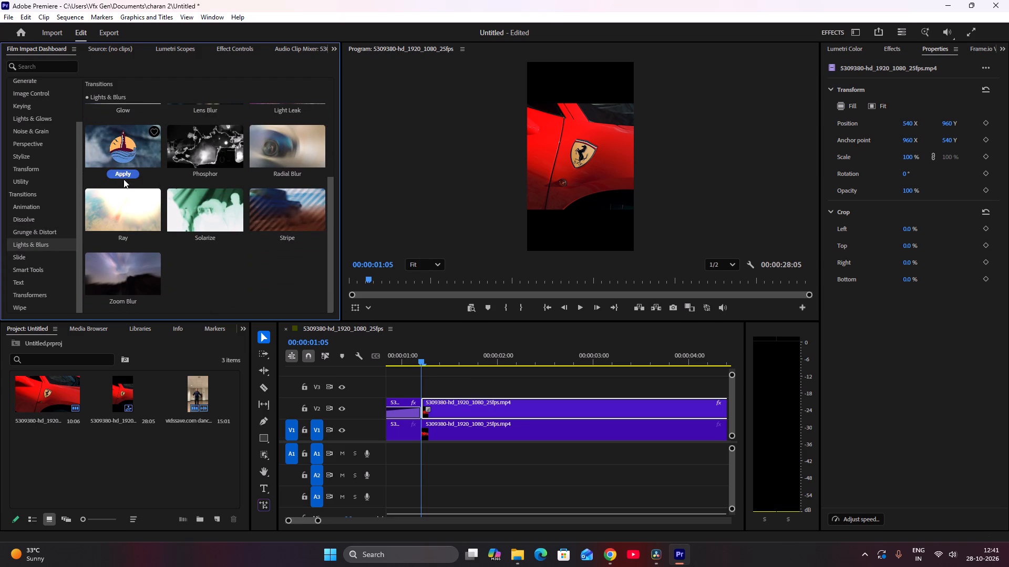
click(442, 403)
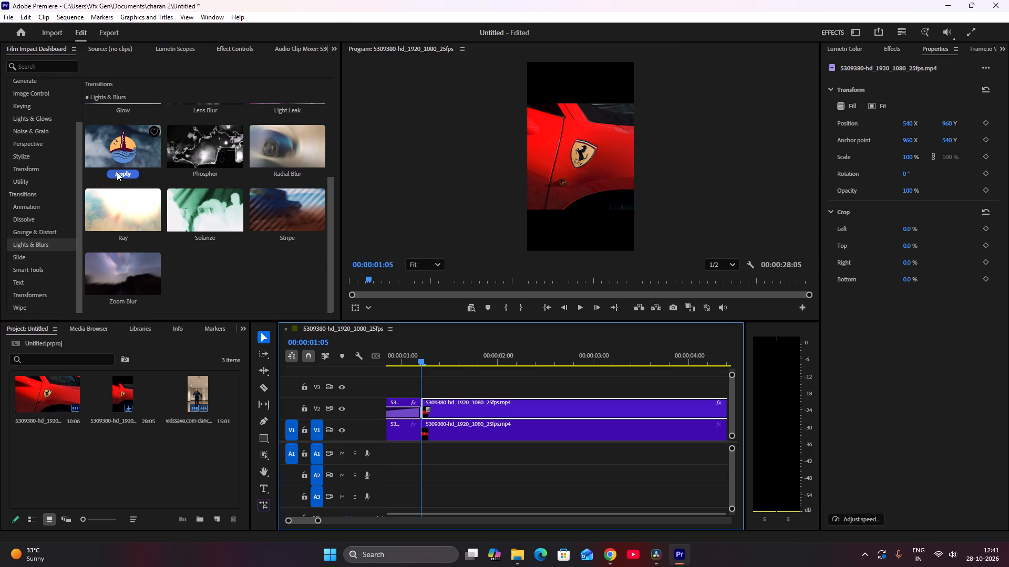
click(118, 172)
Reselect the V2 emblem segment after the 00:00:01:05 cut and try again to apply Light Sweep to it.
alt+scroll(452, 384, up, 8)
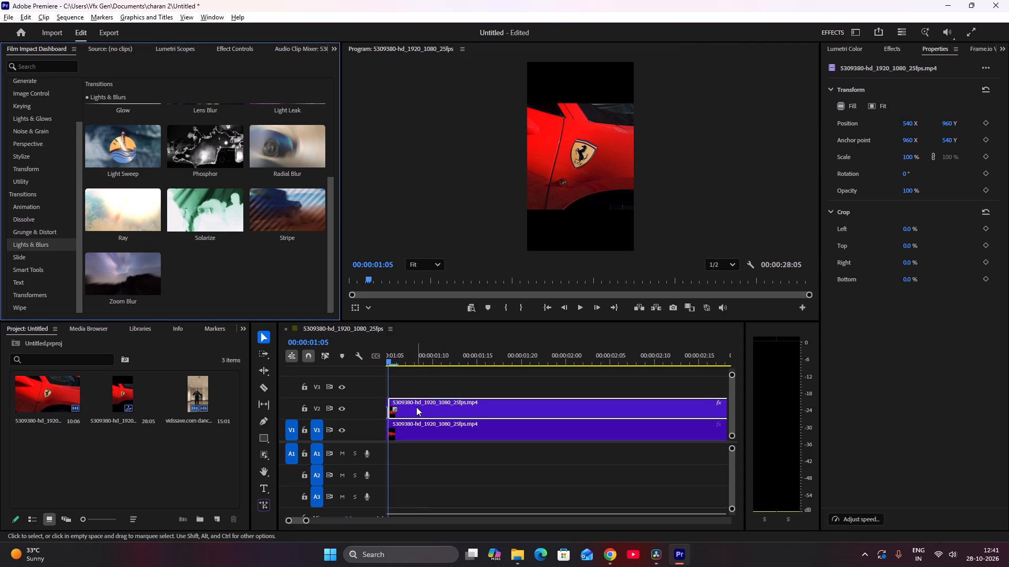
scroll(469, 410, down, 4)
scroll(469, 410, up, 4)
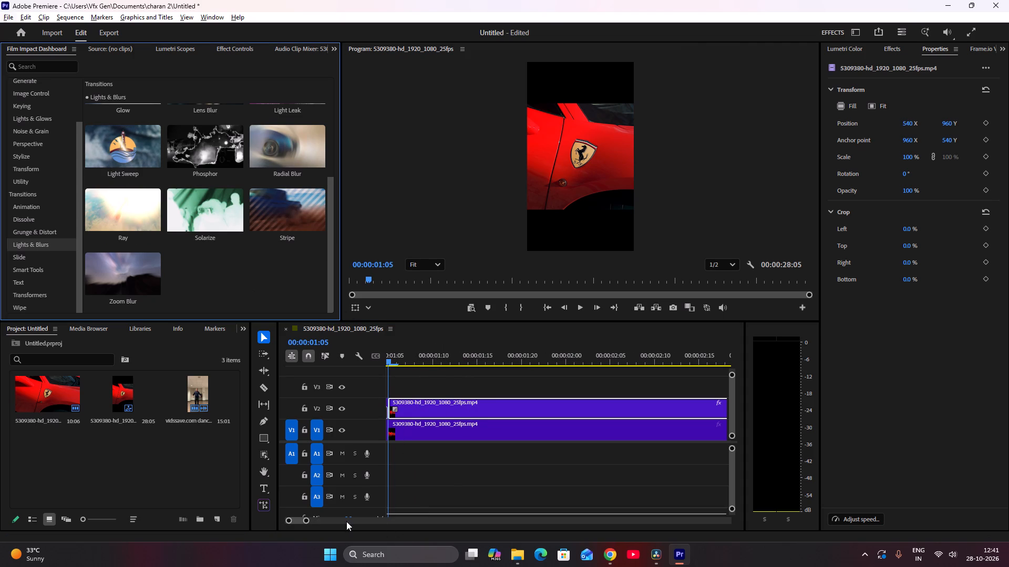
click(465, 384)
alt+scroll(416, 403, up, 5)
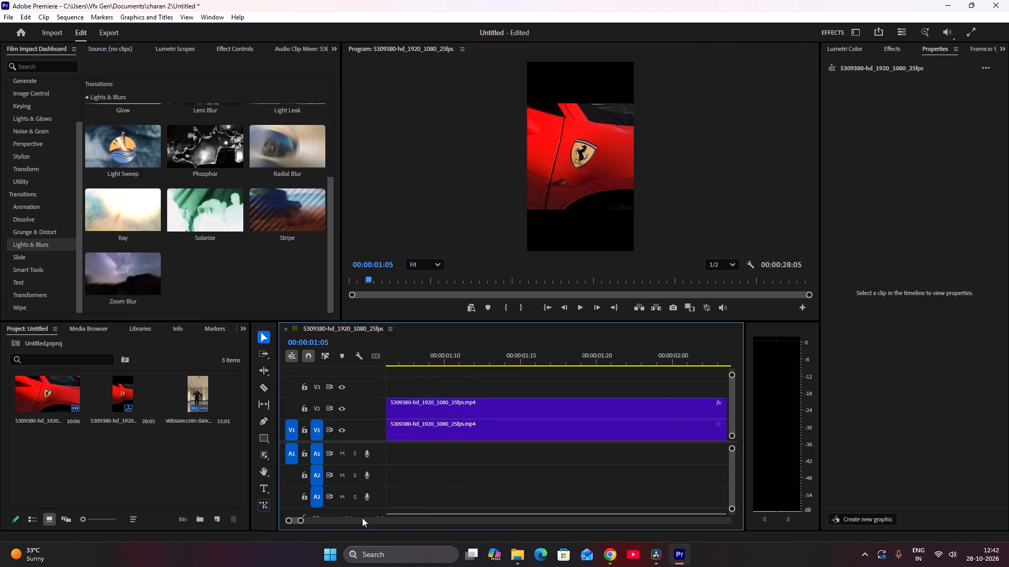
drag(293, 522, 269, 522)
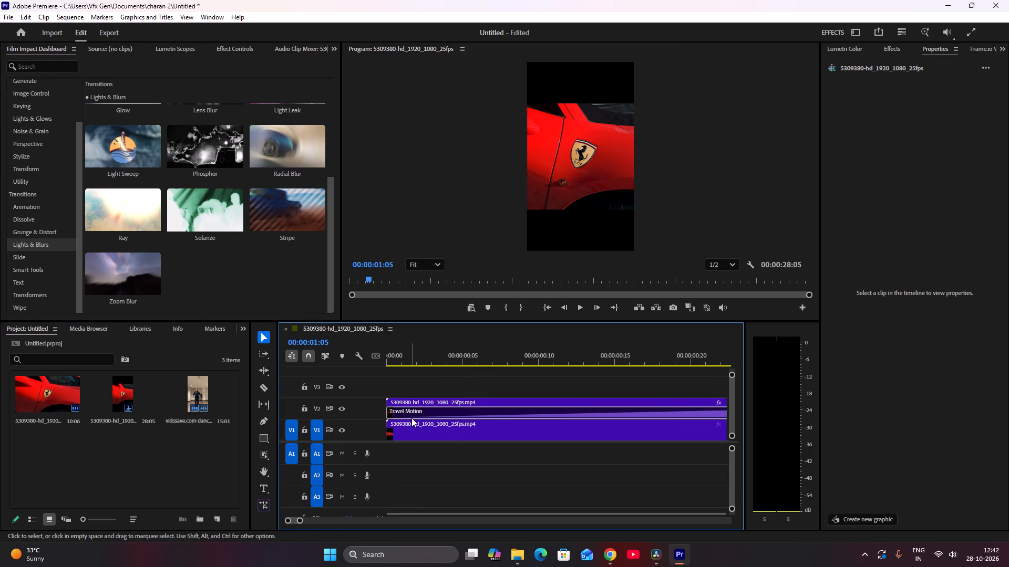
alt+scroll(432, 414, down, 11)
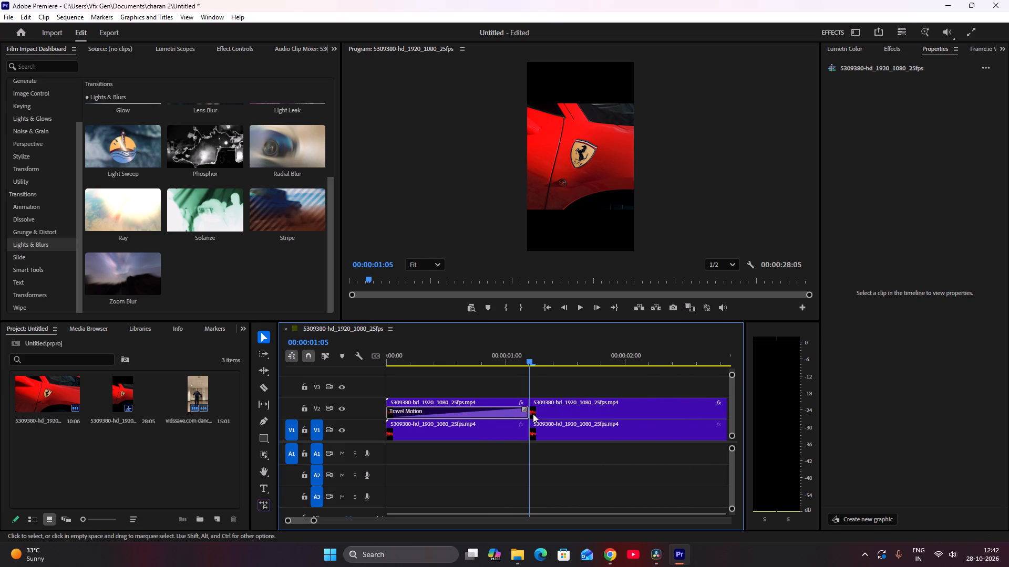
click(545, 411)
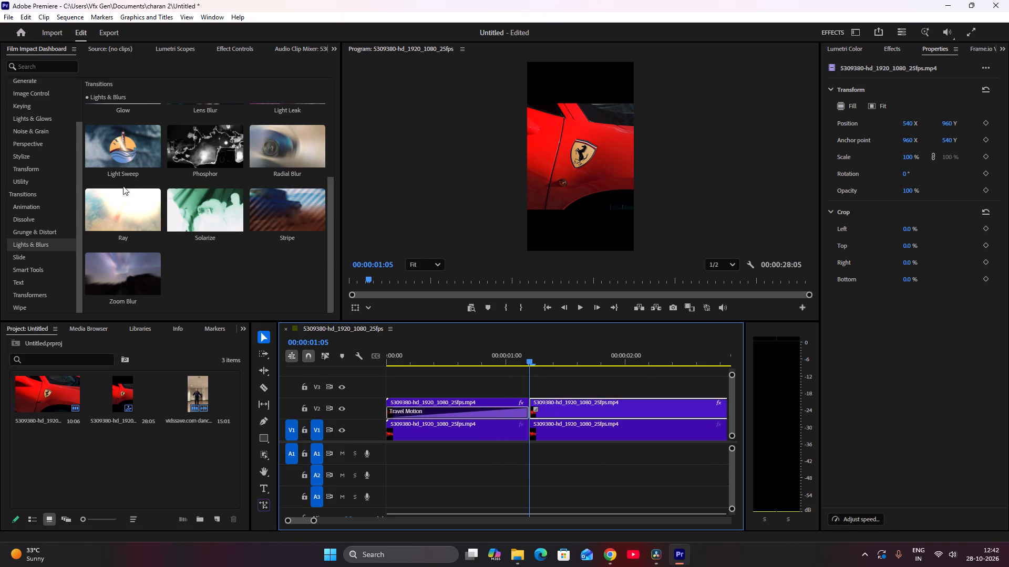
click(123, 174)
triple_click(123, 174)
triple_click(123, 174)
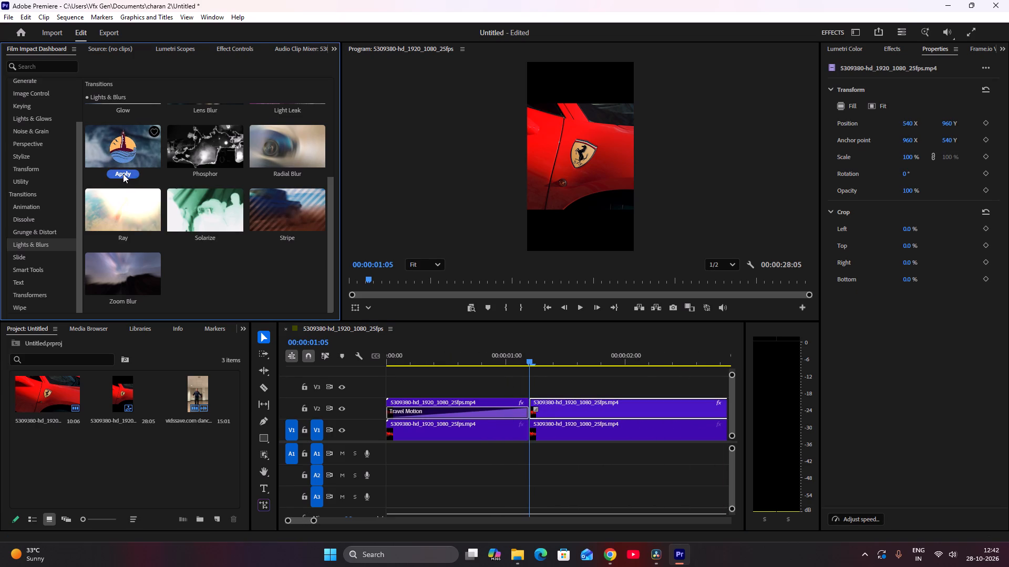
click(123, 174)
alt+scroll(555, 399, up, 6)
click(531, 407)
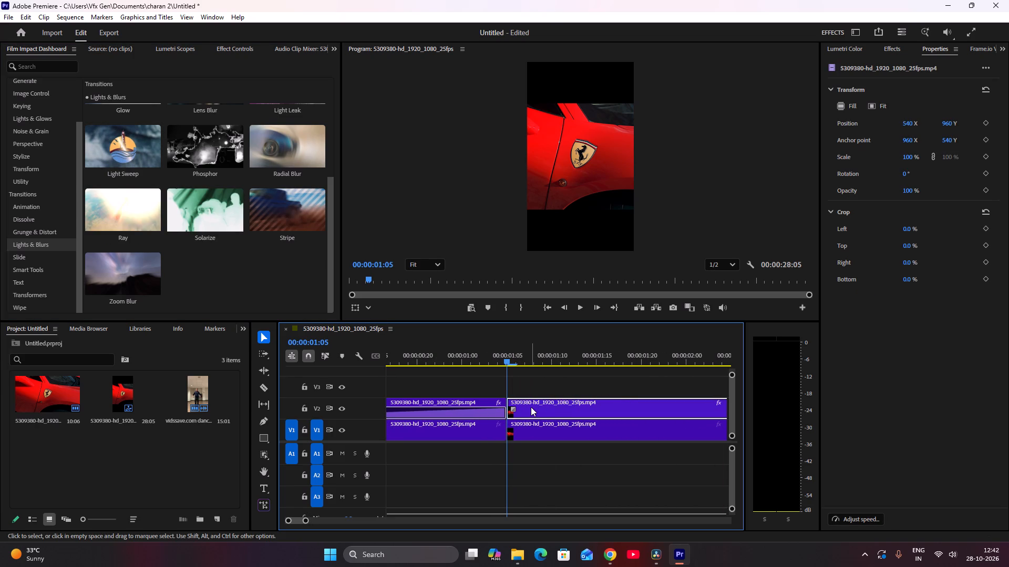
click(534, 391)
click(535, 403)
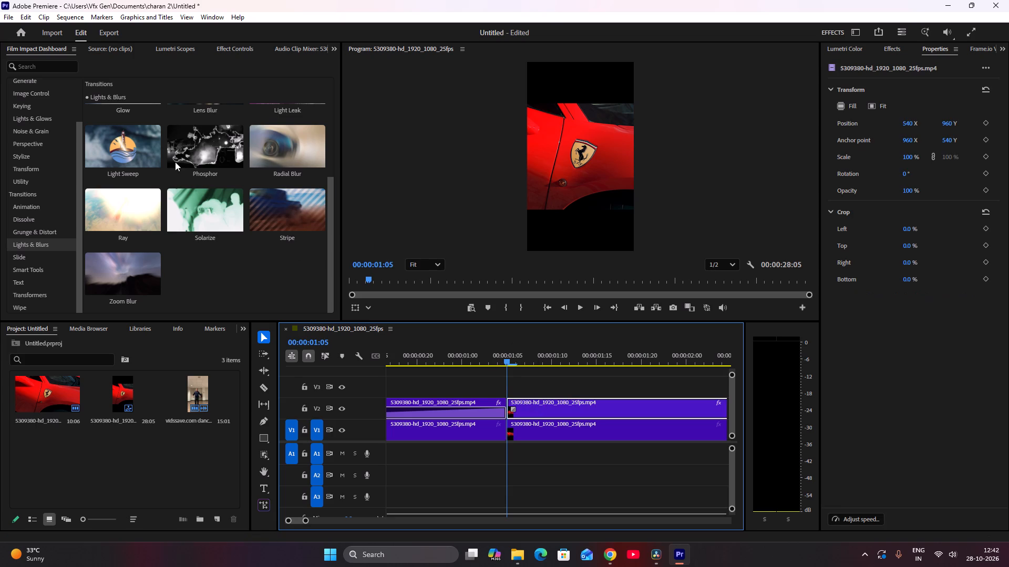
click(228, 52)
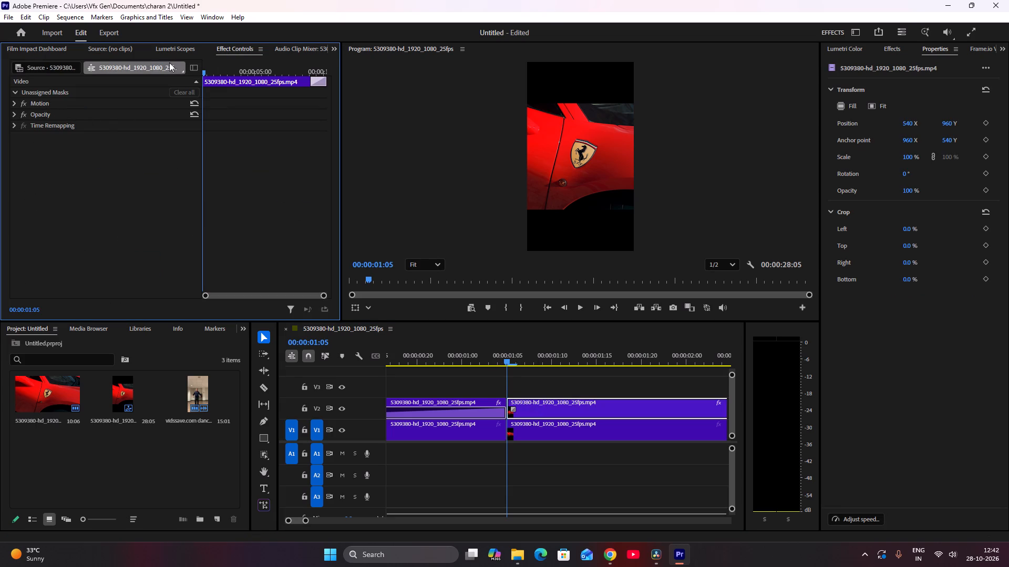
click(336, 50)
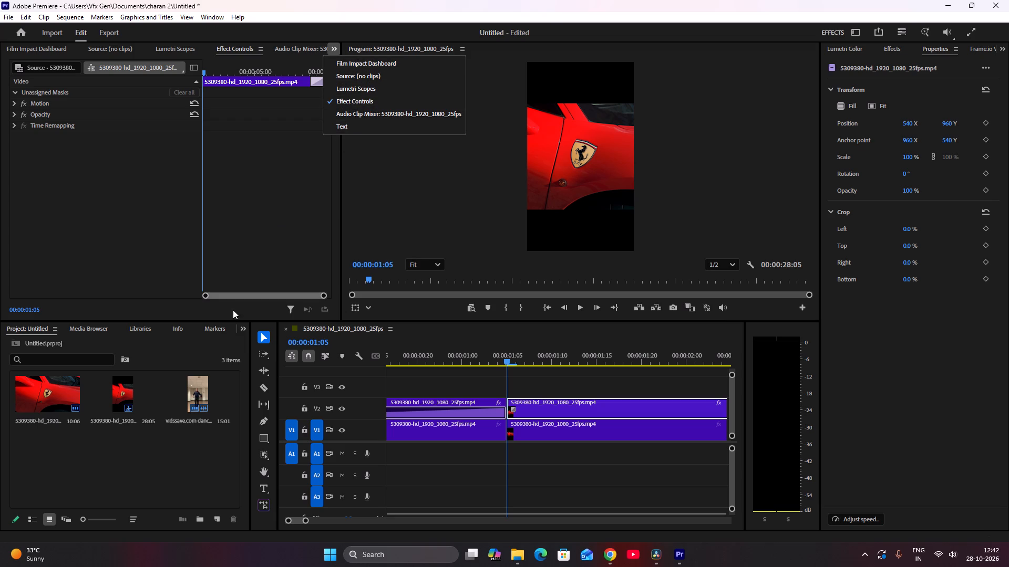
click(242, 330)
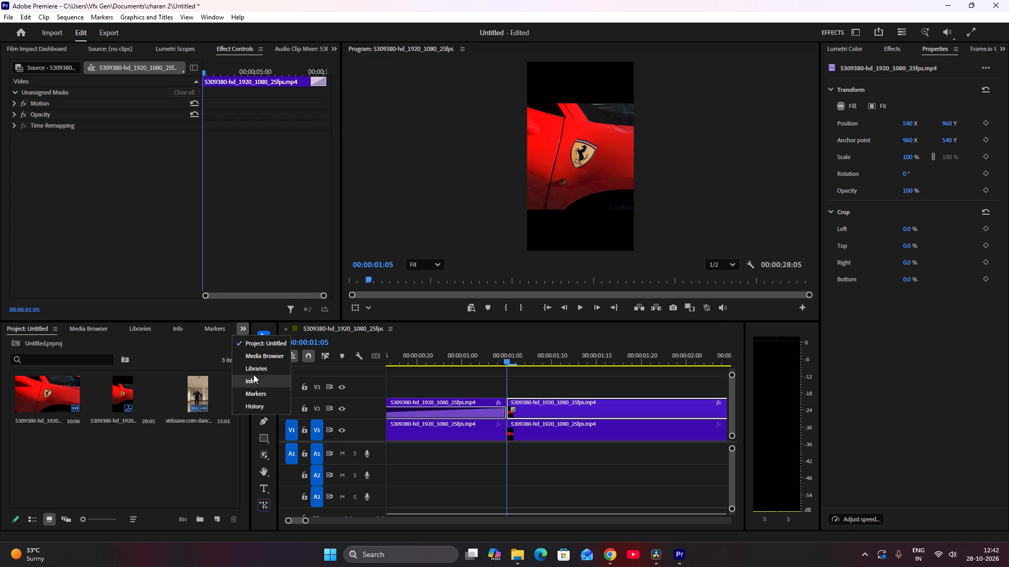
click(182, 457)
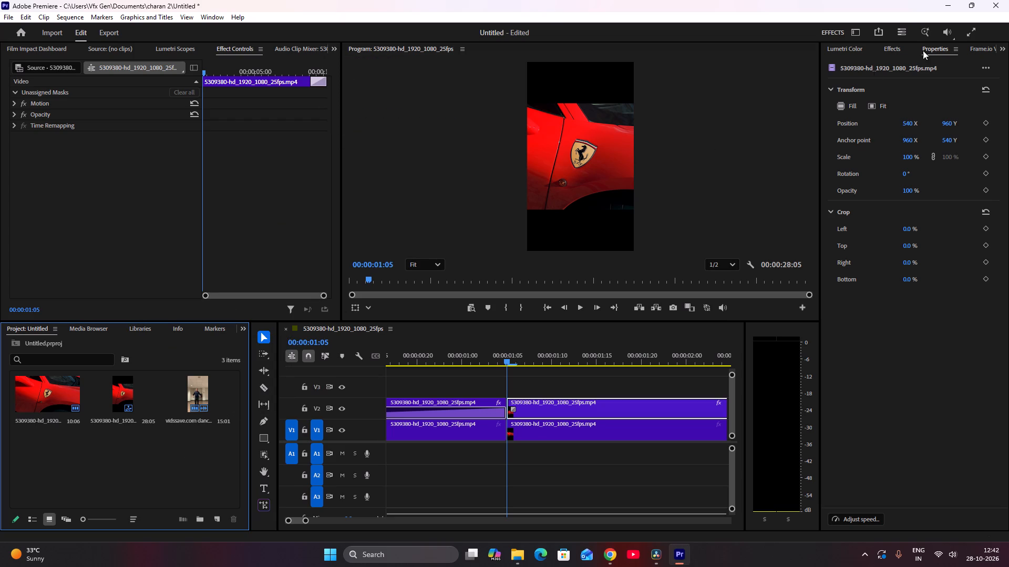
Apply the Light Sweep video transition from Lights & Blurs to the start of the V2 emblem segment at the 00:00:01:05 cut.
click(889, 50)
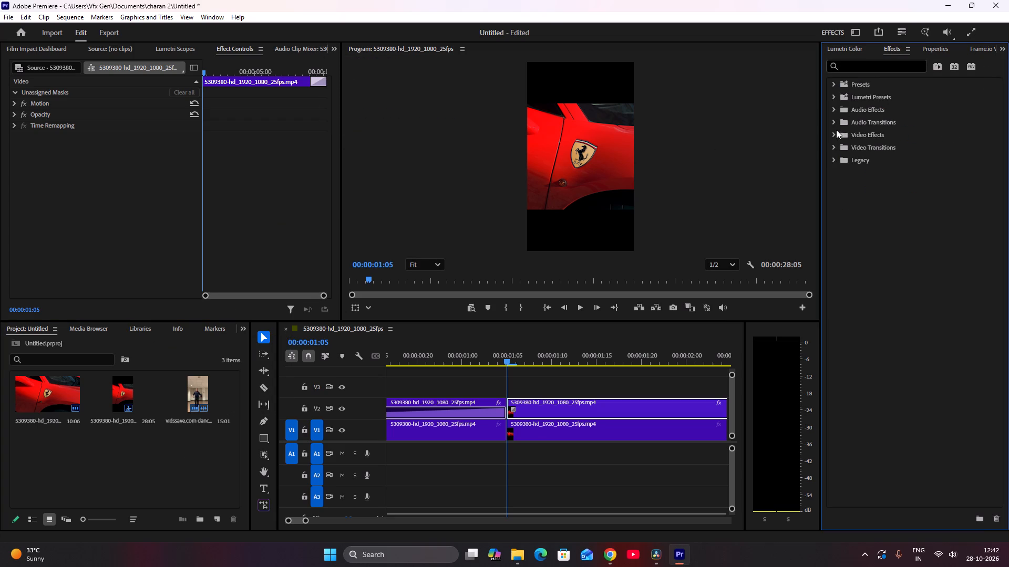
click(834, 135)
click(836, 133)
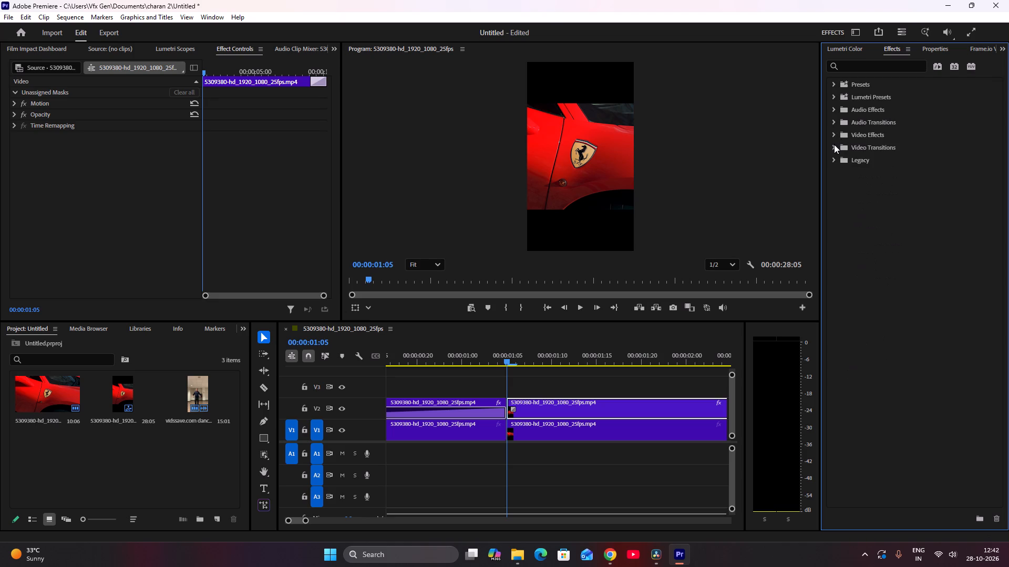
click(832, 149)
click(841, 214)
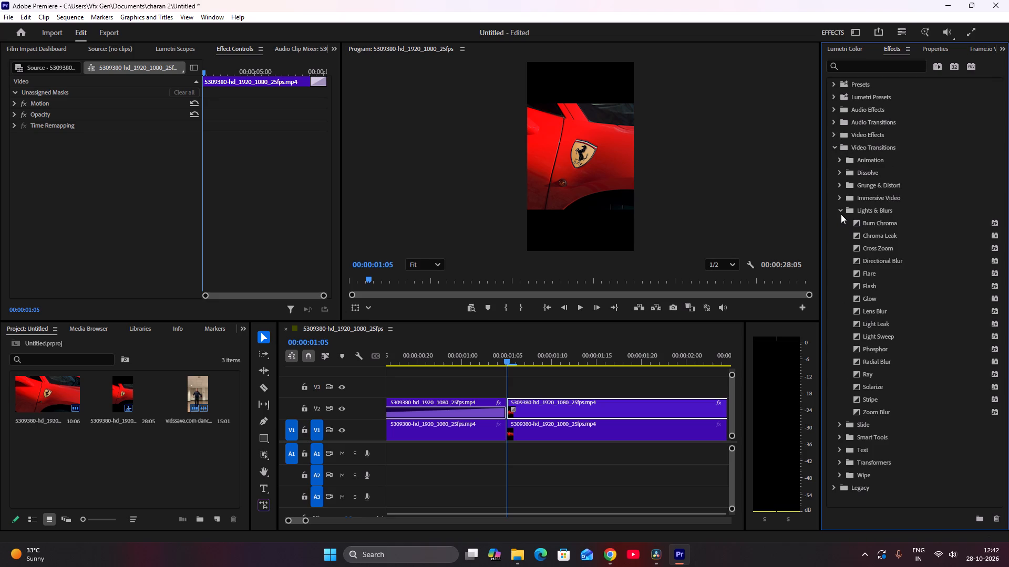
drag(879, 336, 774, 354)
drag(774, 354, 510, 409)
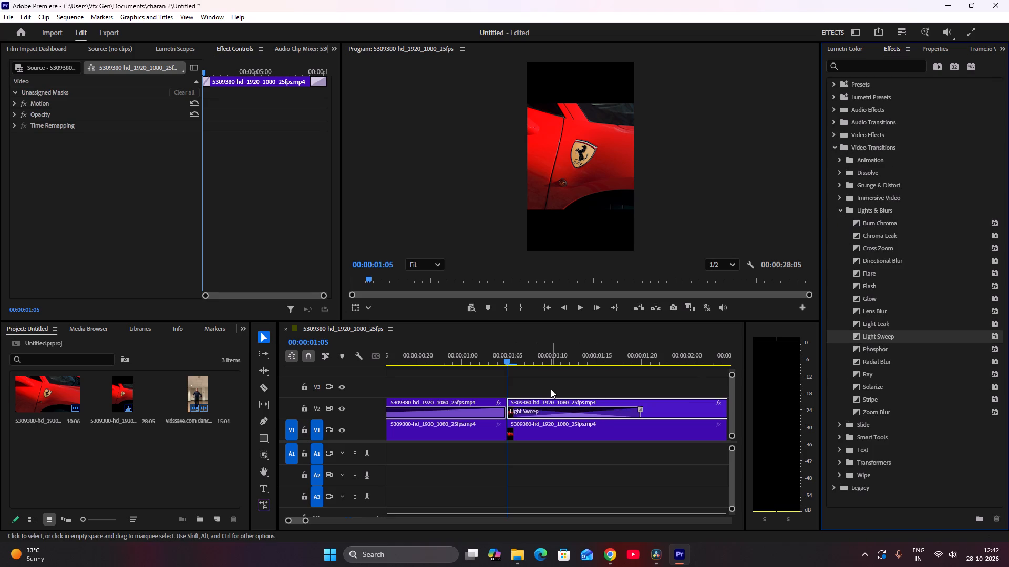
Preview the Light Sweep on the emblem up to 00:00:01:17, with the program view enlarged around the badge.
drag(507, 360, 517, 359)
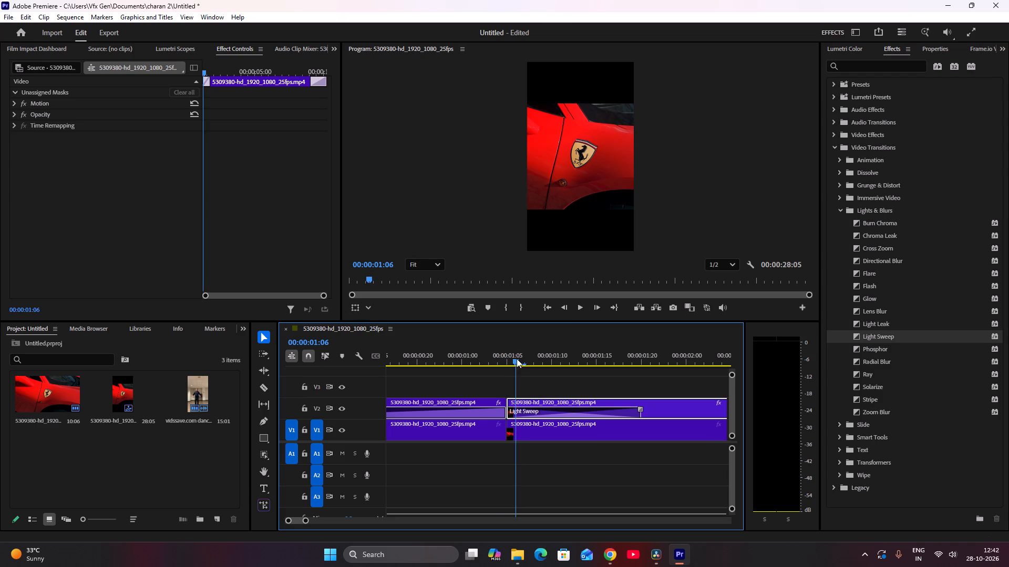
drag(517, 359, 539, 359)
alt+scroll(529, 378, down, 4)
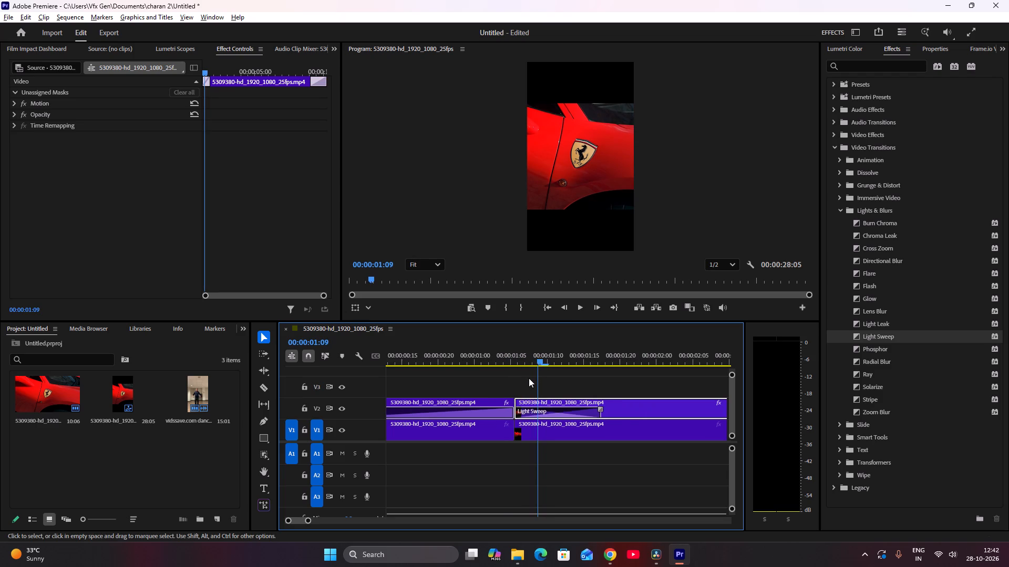
alt+scroll(529, 378, down, 5)
scroll(567, 173, up, 6)
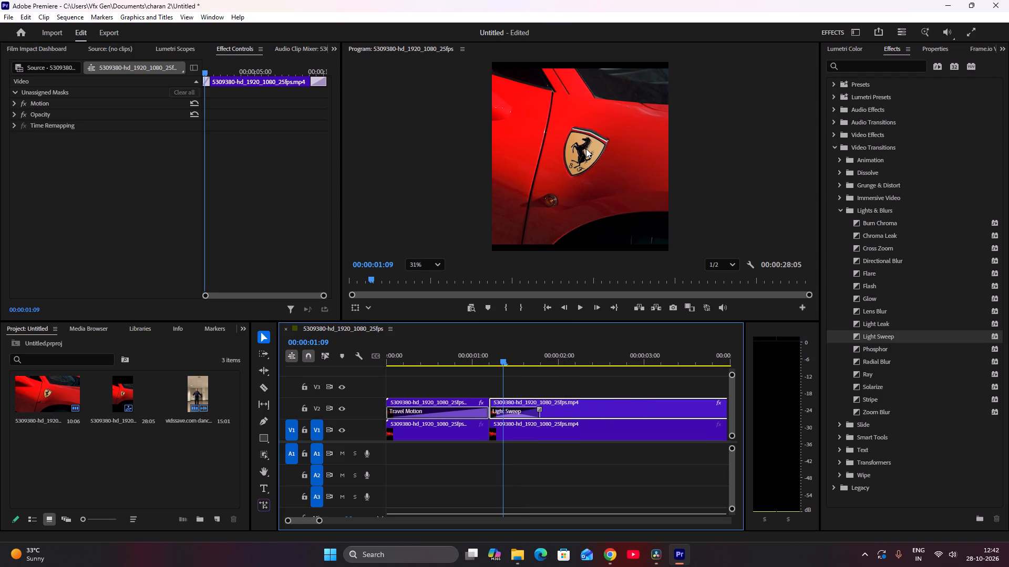
scroll(586, 148, up, 7)
drag(502, 360, 502, 361)
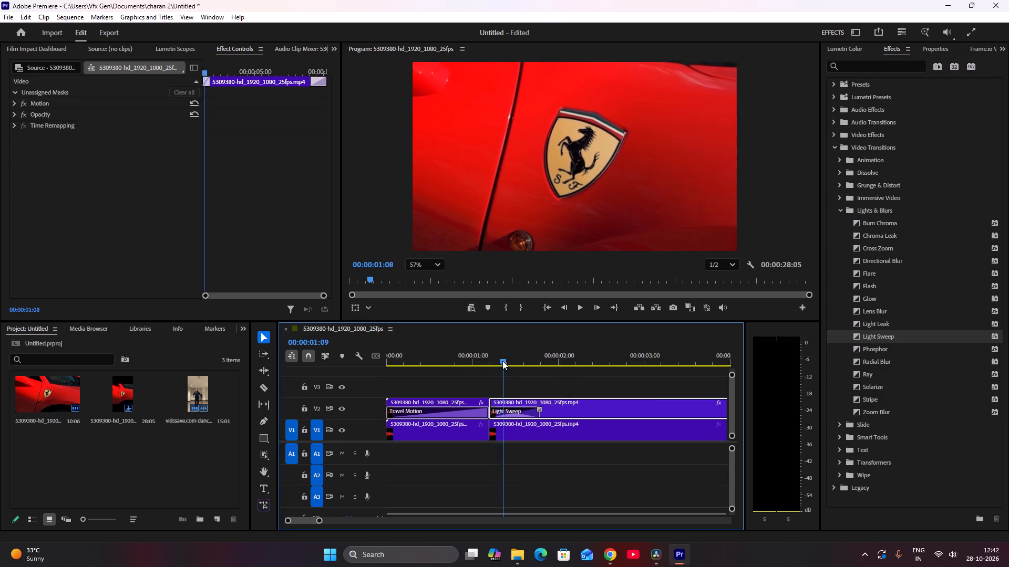
drag(502, 361, 529, 356)
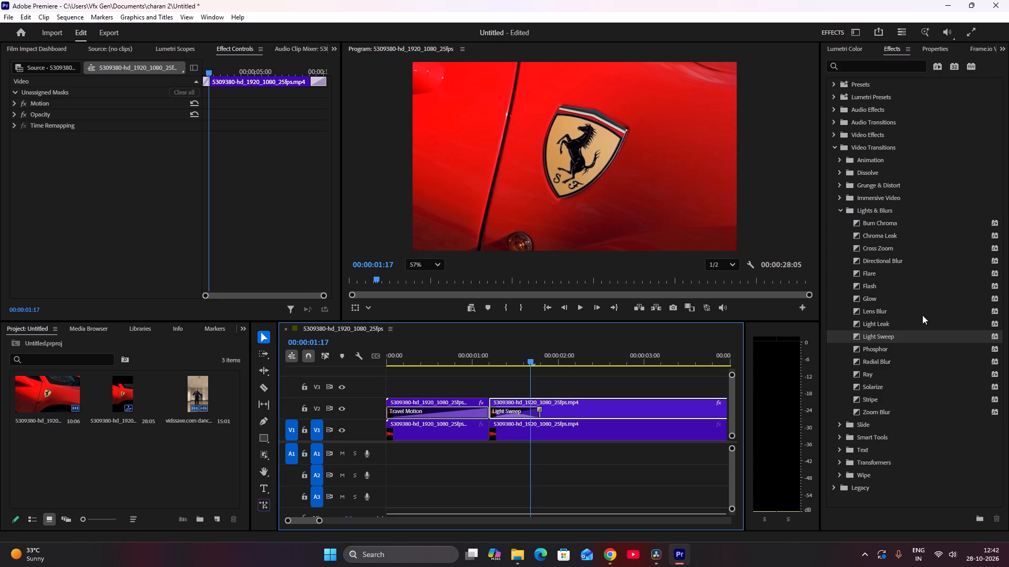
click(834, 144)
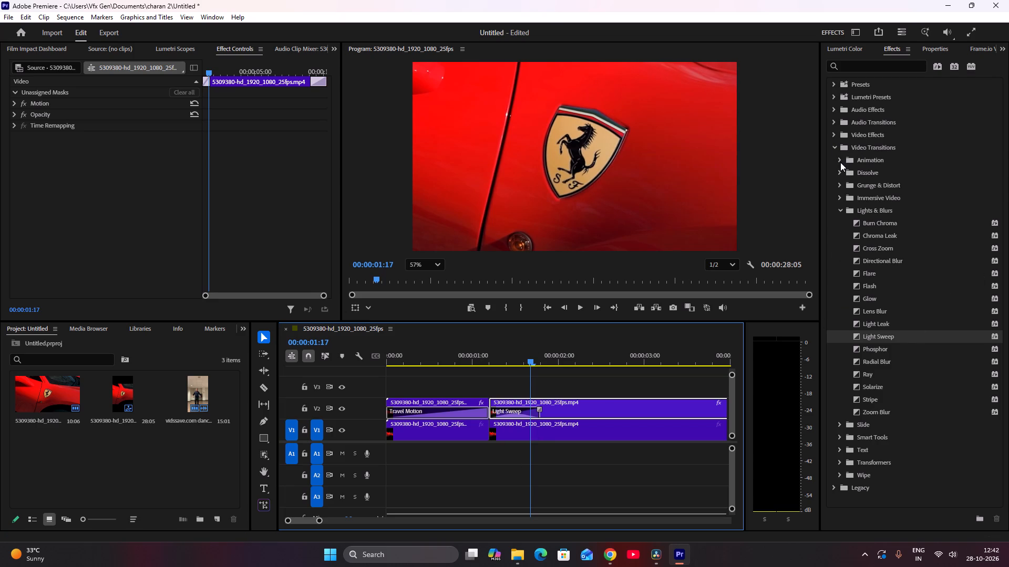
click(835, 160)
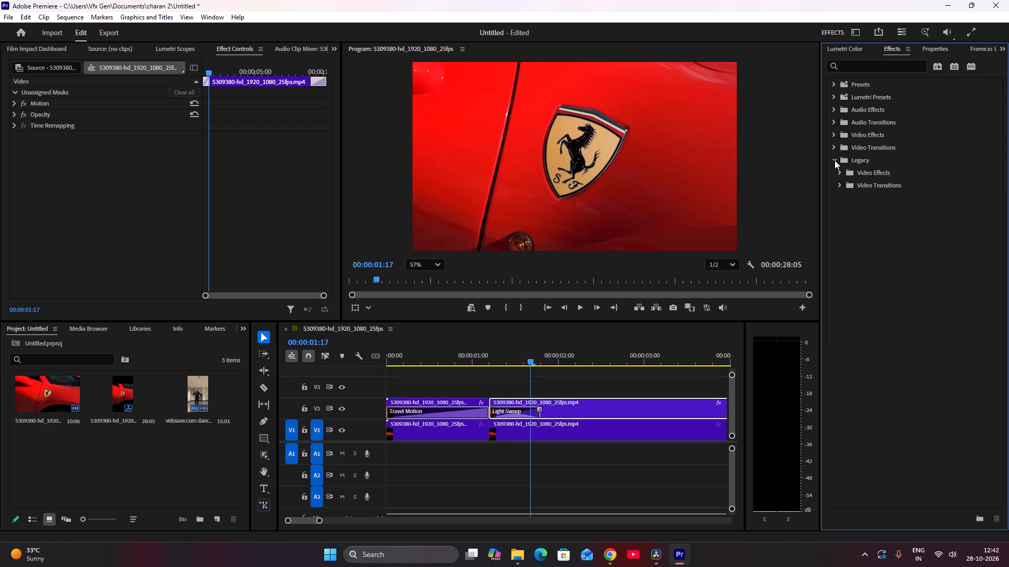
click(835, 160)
Bring back the Film Impact Dashboard and scrub back through the emblem's Light Sweep and Travel Motion transitions.
click(62, 50)
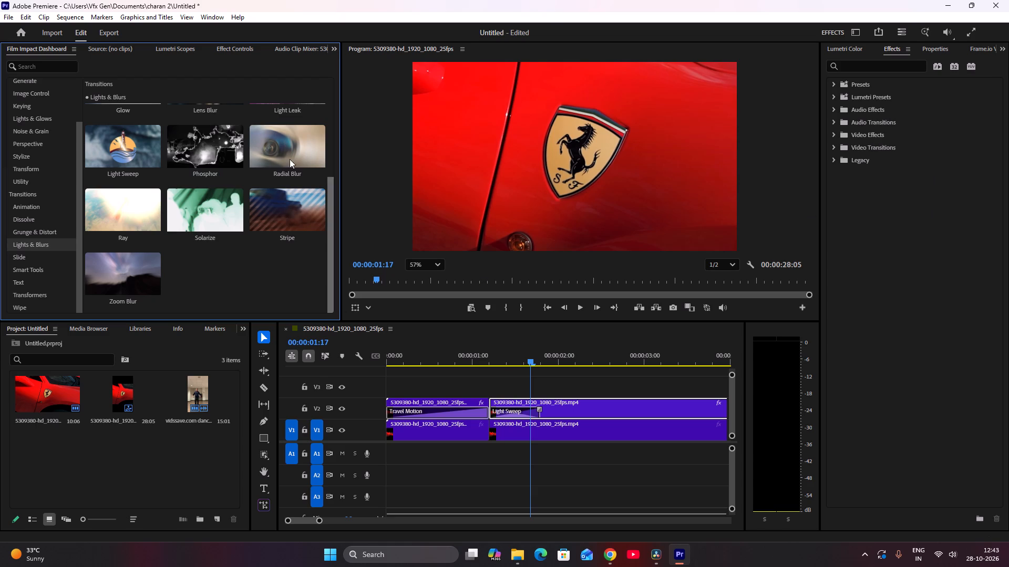
click(532, 360)
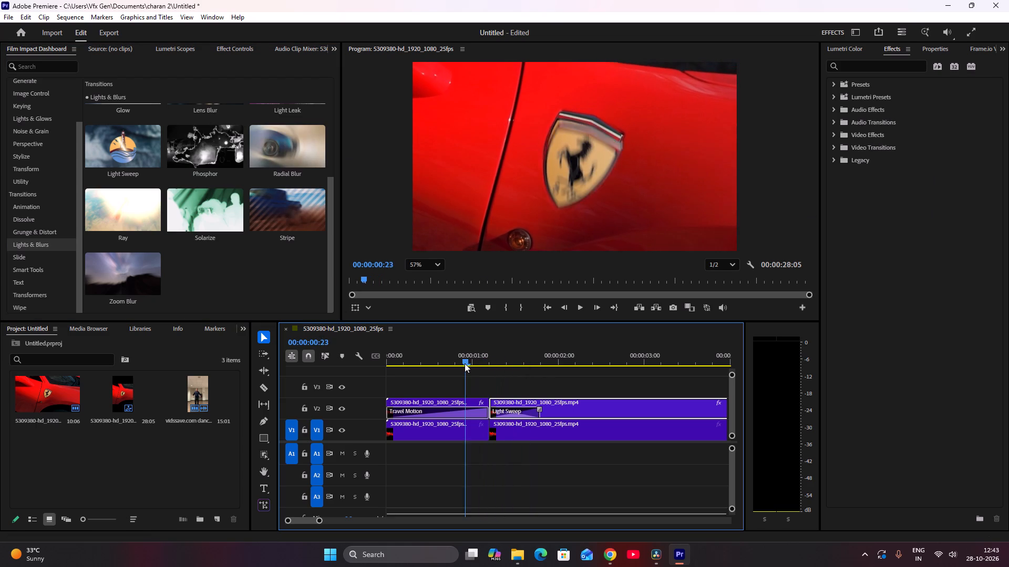
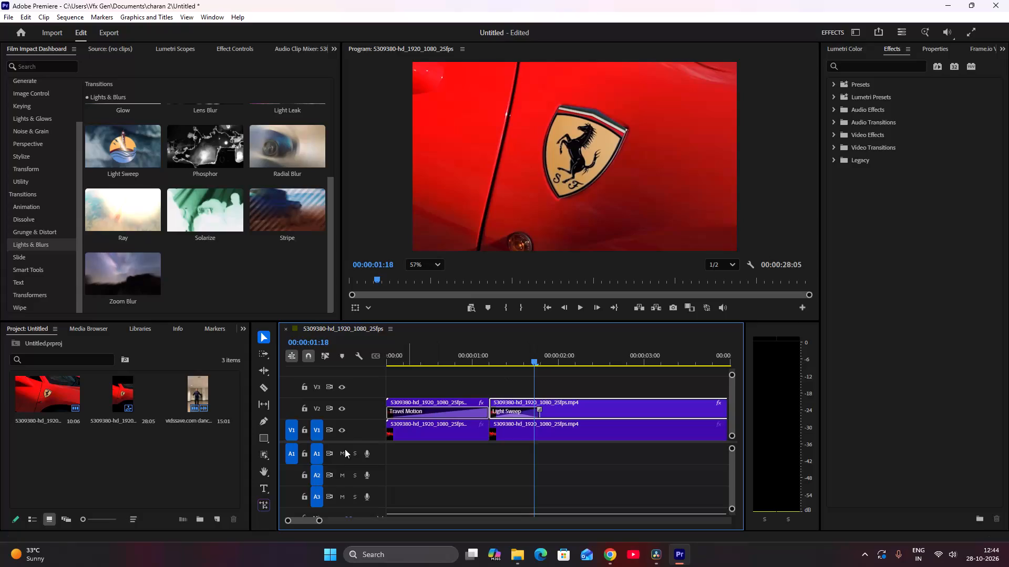
Examine the V2 emblem segment after the 00:00:01:05 cut and its Object Mask under Opacity in Effect Controls.
click(461, 353)
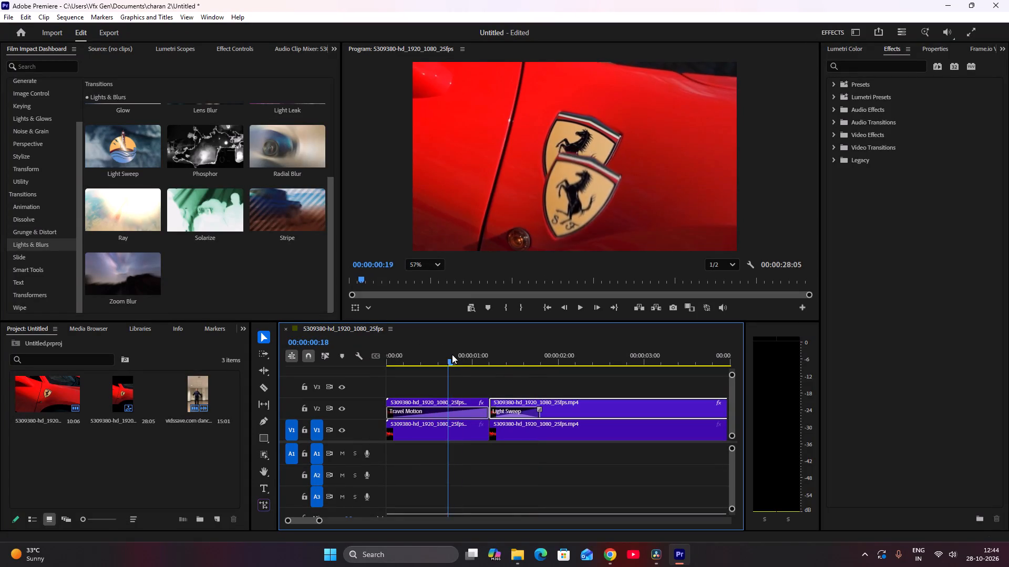
click(434, 408)
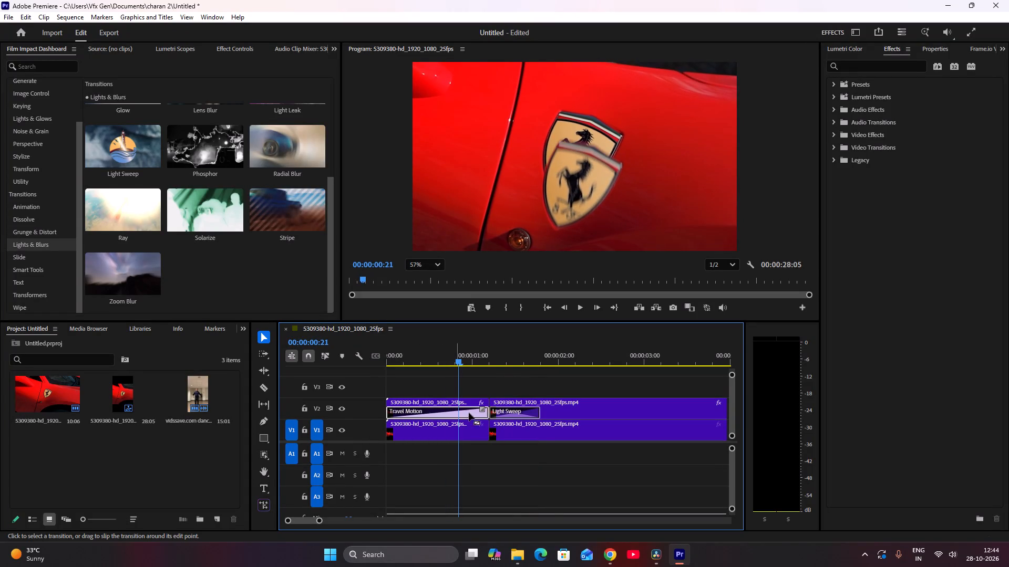
drag(554, 353, 574, 355)
click(576, 408)
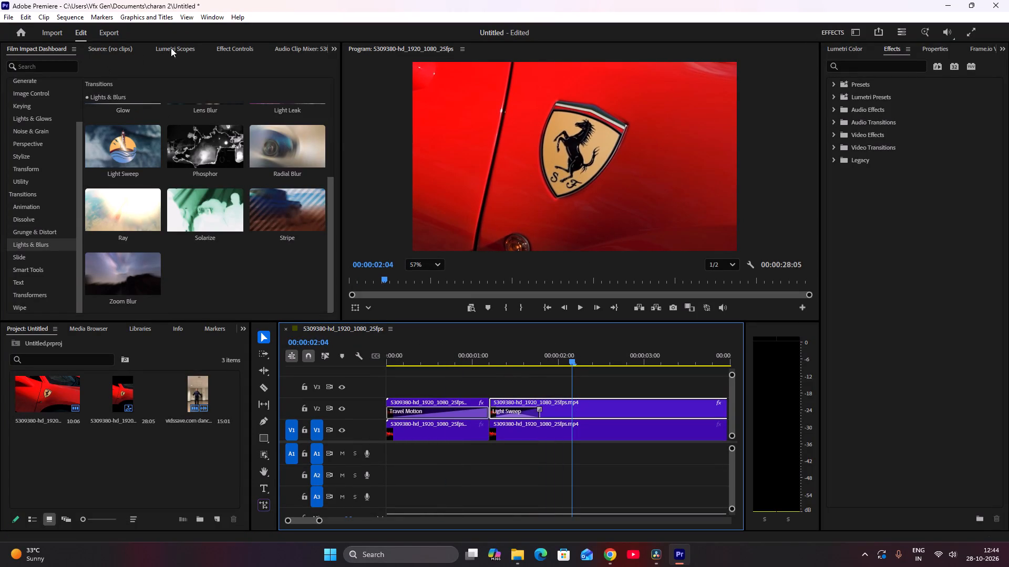
click(234, 49)
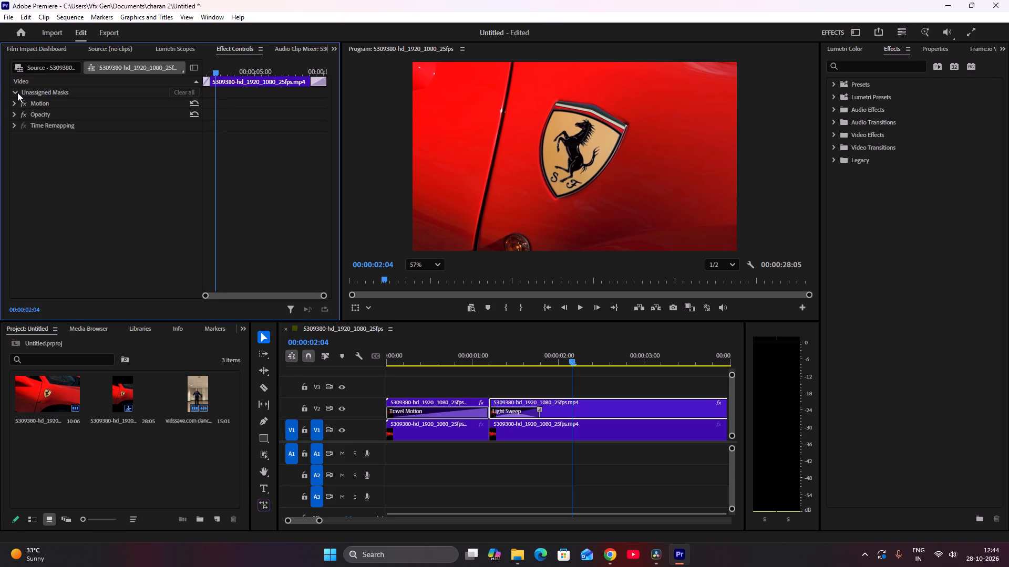
click(13, 114)
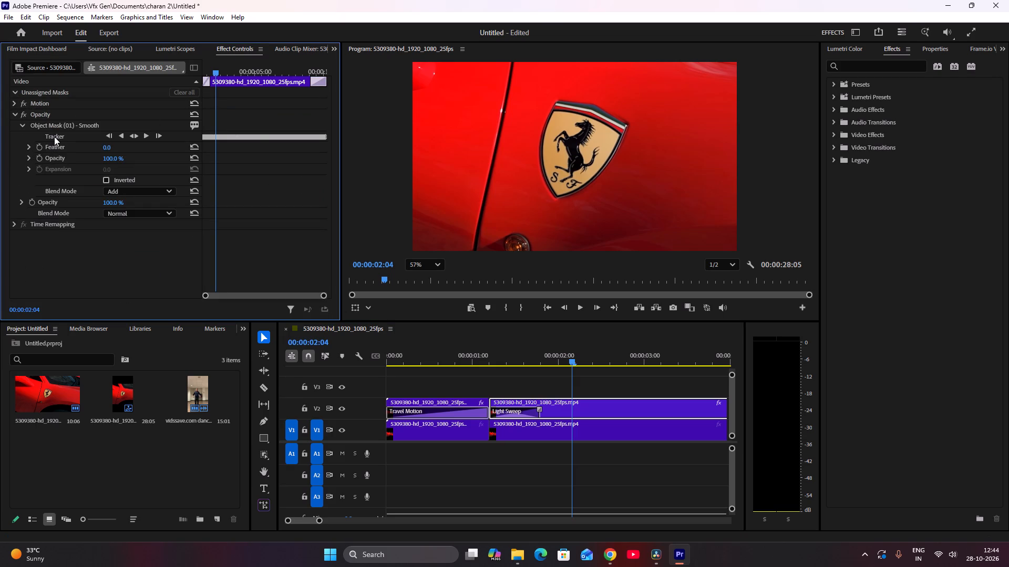
click(60, 127)
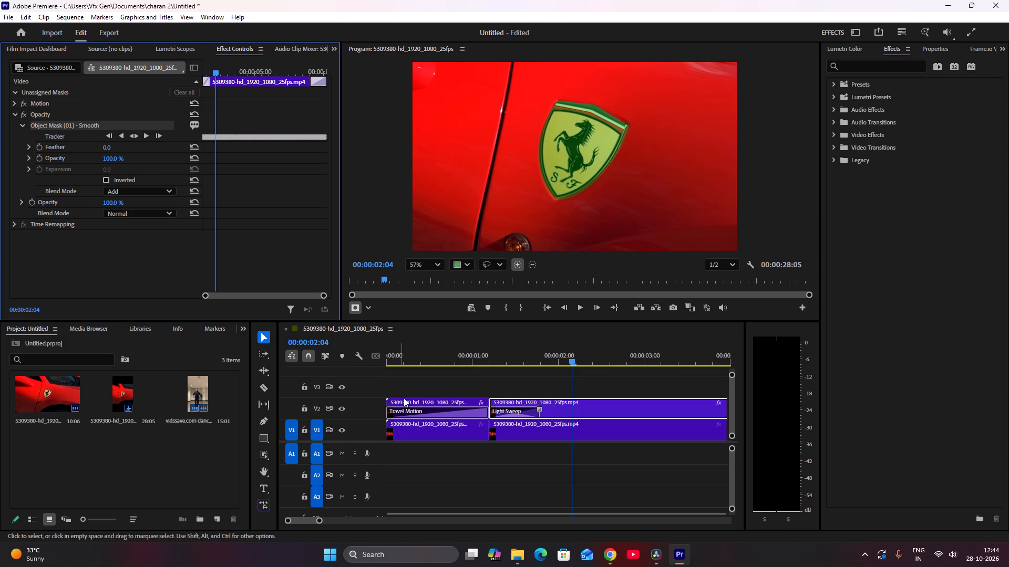
Duplicate the longer V1 Ferrari segment into the empty V1 area after the dancing clip and select the copy at 00:00:38:18.
alt+scroll(516, 419, down, 2)
alt+scroll(513, 421, up, 1)
alt+scroll(512, 421, down, 18)
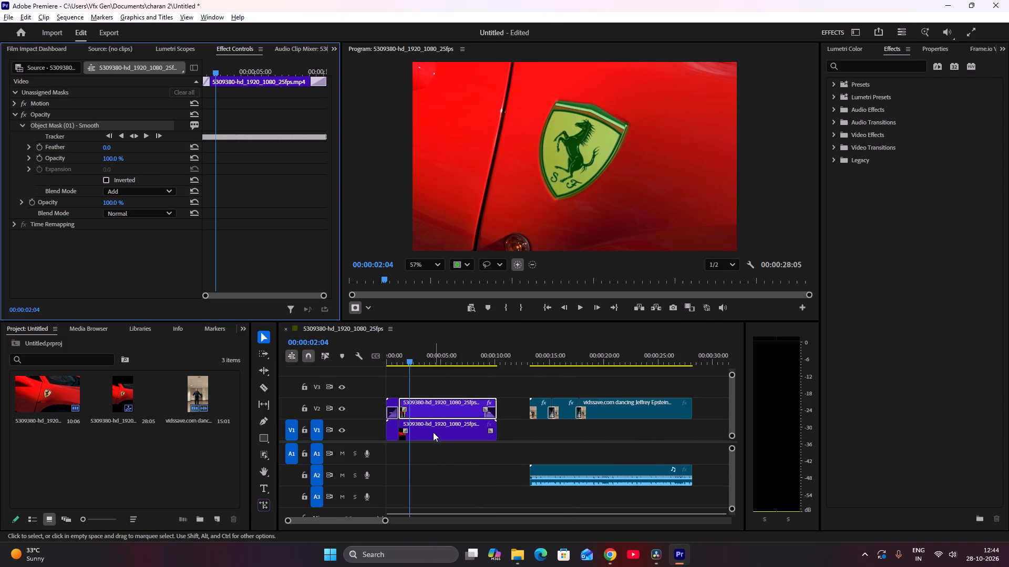
alt+scroll(433, 432, down, 5)
alt+drag(420, 433, 610, 431)
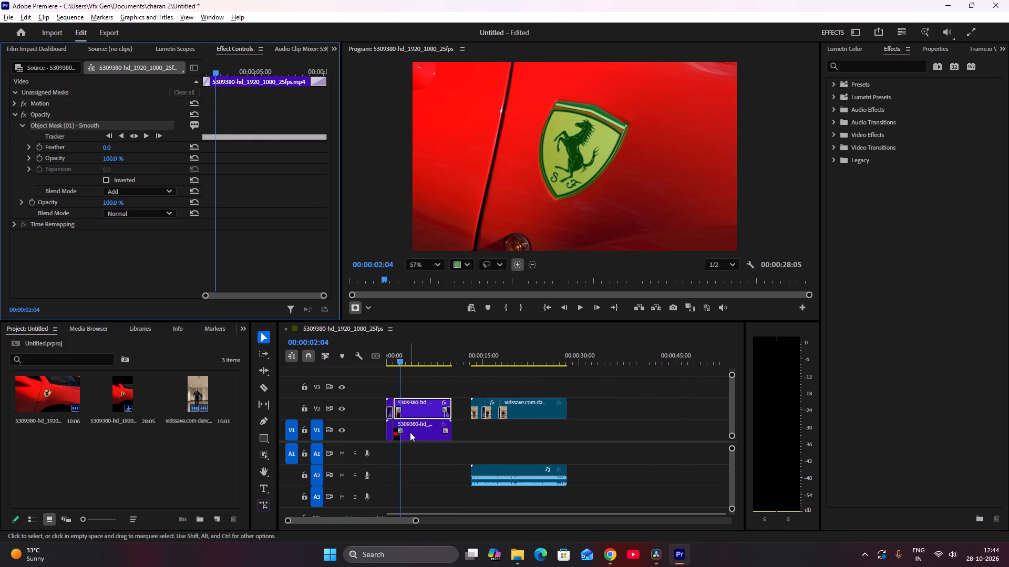
alt+drag(411, 432, 633, 427)
drag(628, 349, 636, 349)
click(643, 429)
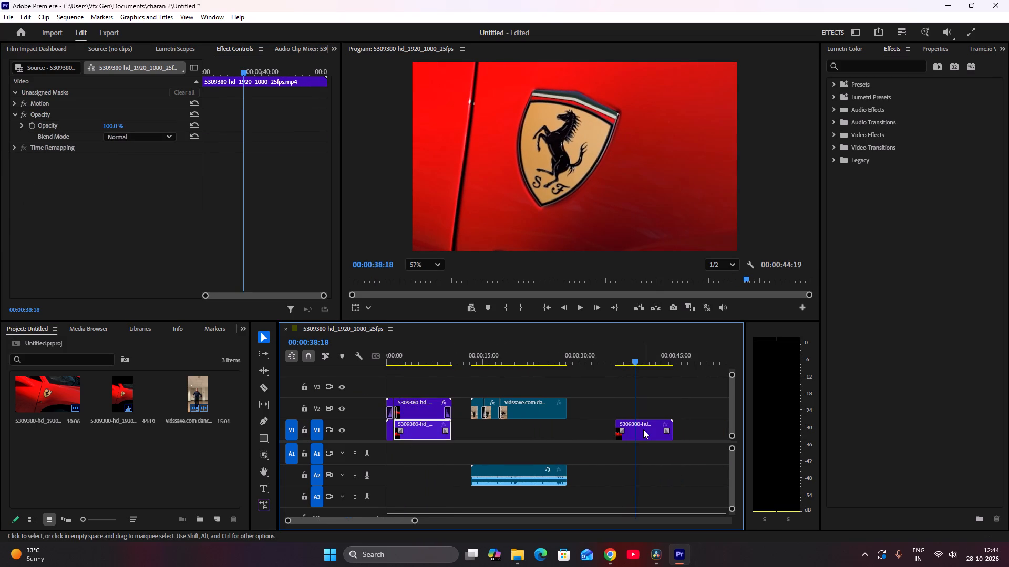
Draw a closed seven-point mask loosely around the emblem on the copied clip with the Pen Mask Tool.
drag(180, 259, 147, 211)
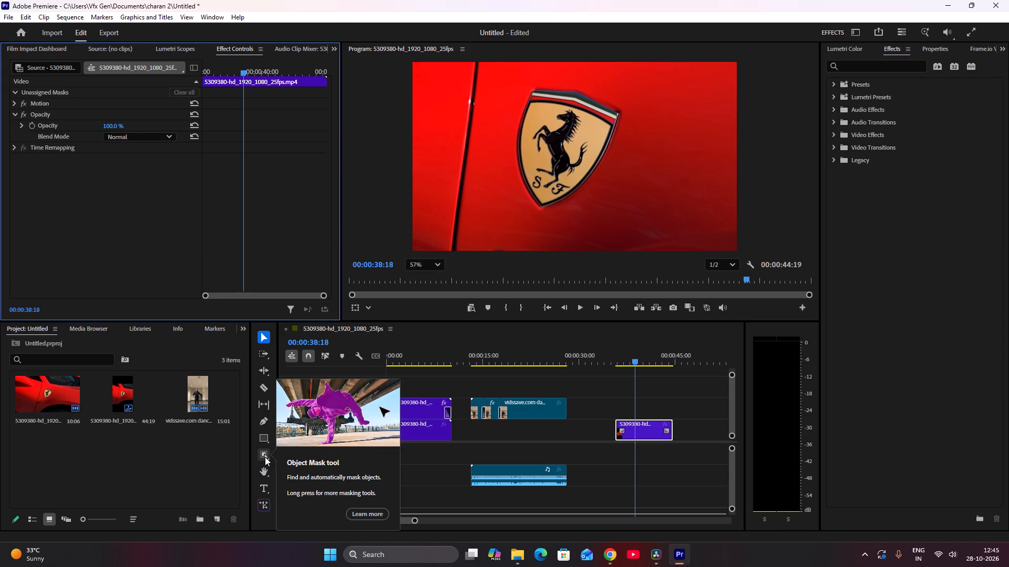
drag(265, 457, 307, 479)
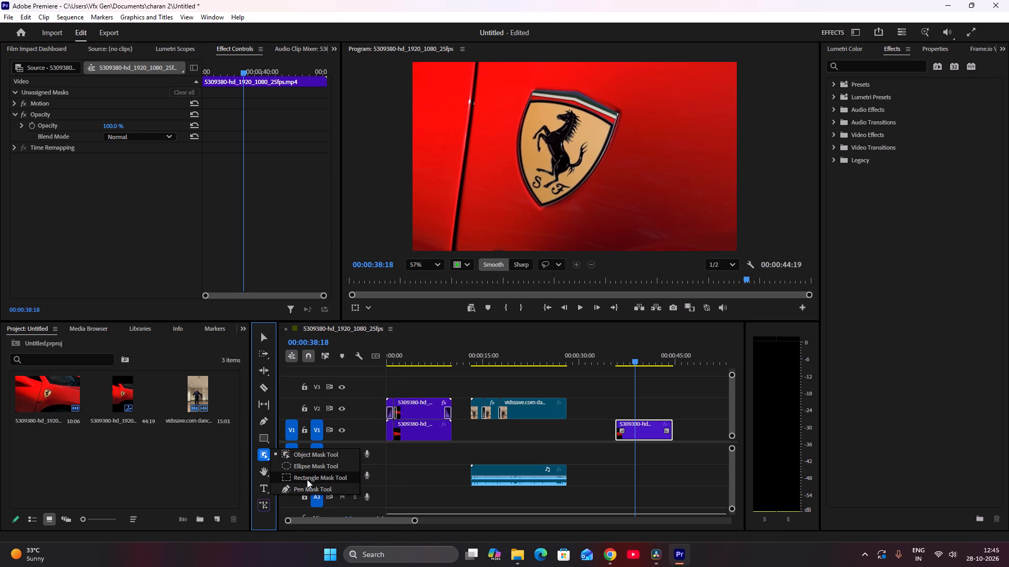
drag(307, 479, 300, 488)
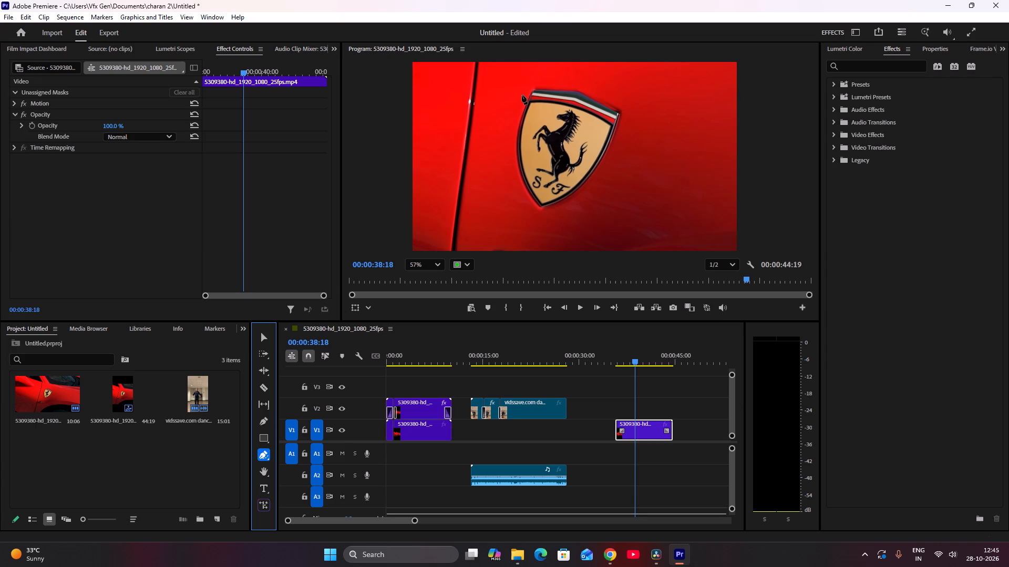
click(525, 87)
click(578, 85)
click(632, 114)
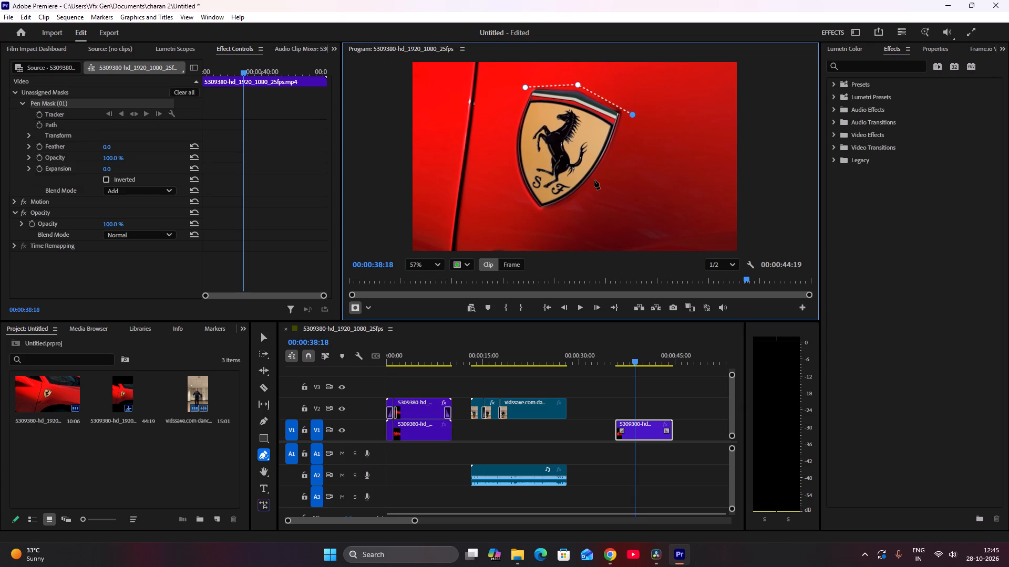
drag(596, 184, 593, 188)
click(548, 218)
drag(511, 213, 511, 203)
drag(504, 149, 504, 142)
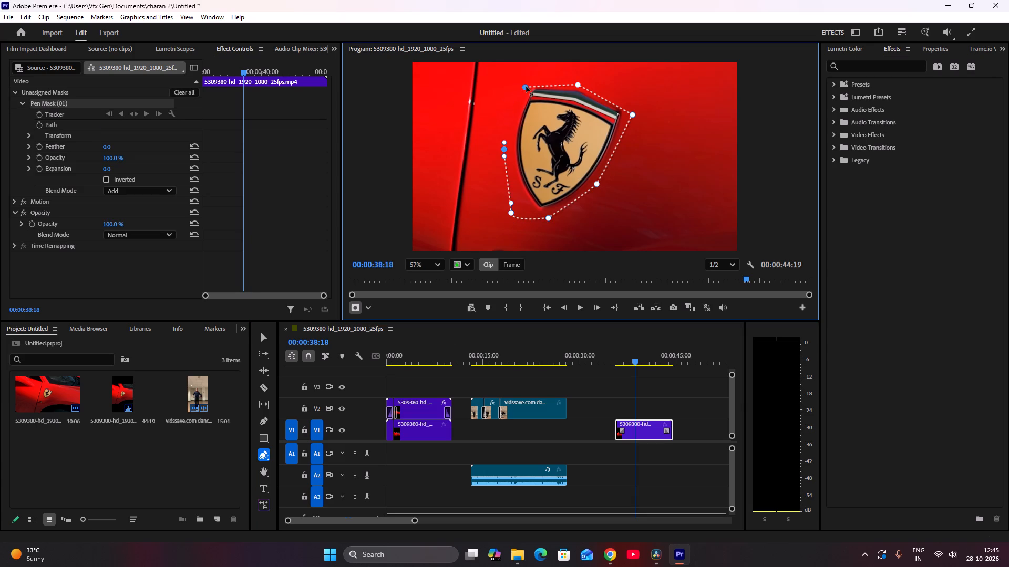
click(526, 87)
Assign the new Pen Mask to the copied clip's Opacity effect.
drag(72, 106, 68, 216)
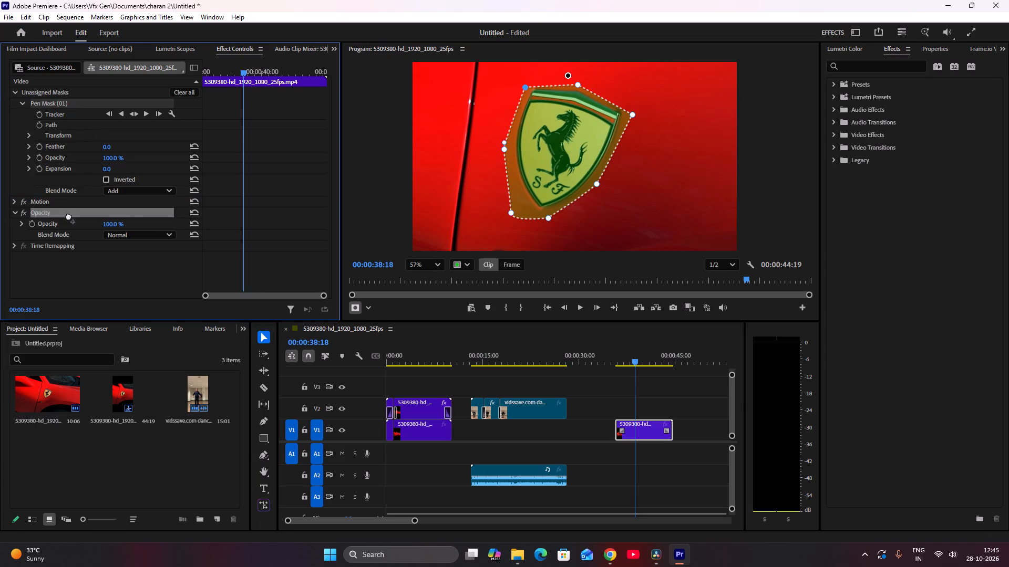
drag(68, 216, 66, 213)
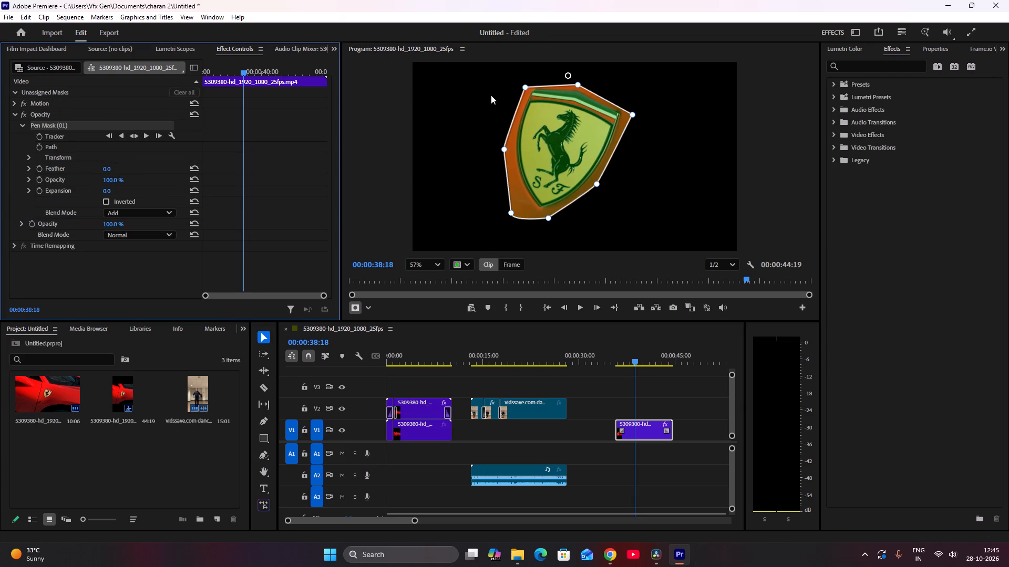
Limit mask adjustments to single frames from 00:00:38:18, and move the Pen Mask's top-left and left-side points outward at 00:00:40:15.
click(527, 88)
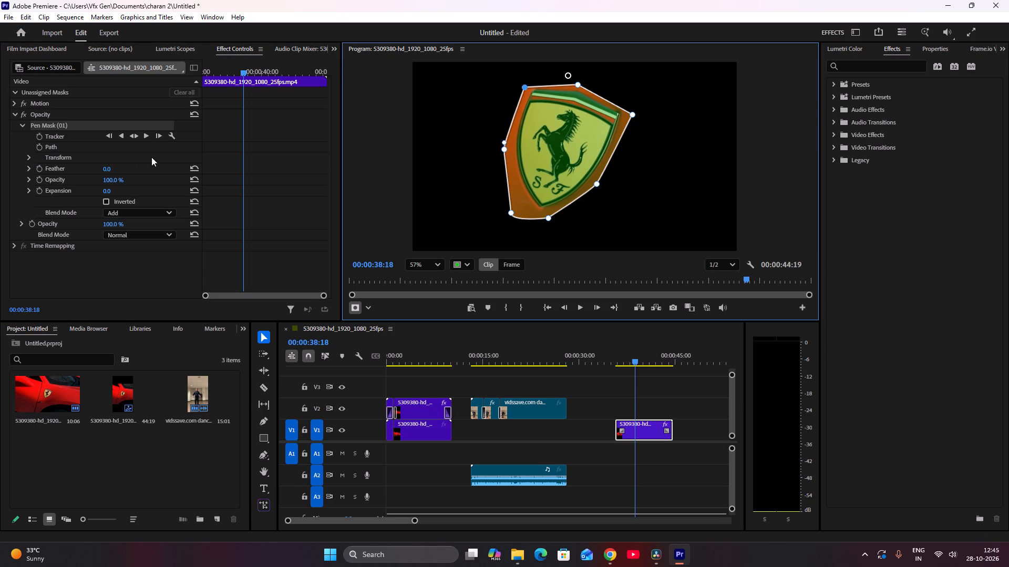
click(514, 266)
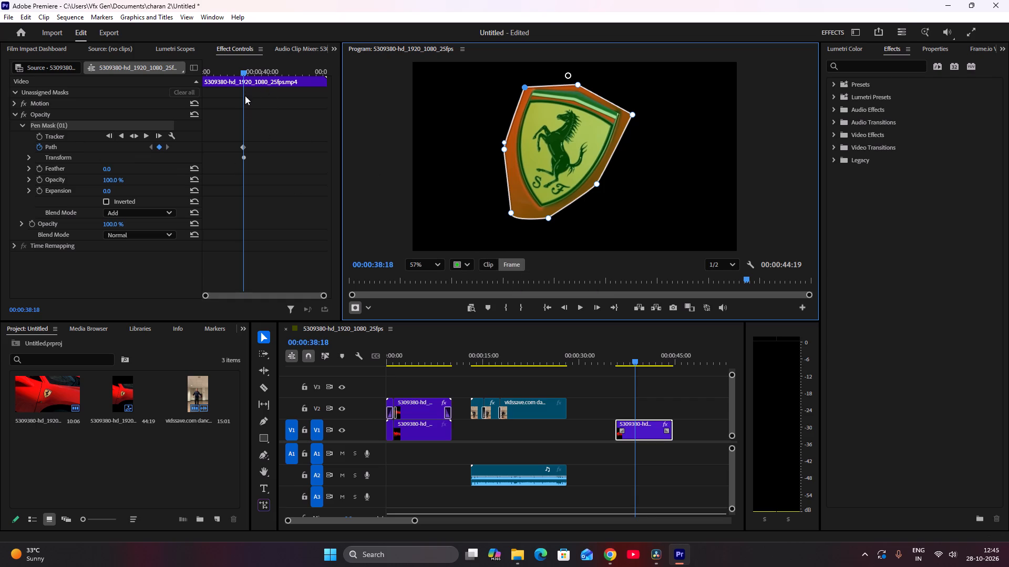
drag(245, 73, 271, 75)
drag(527, 91, 515, 73)
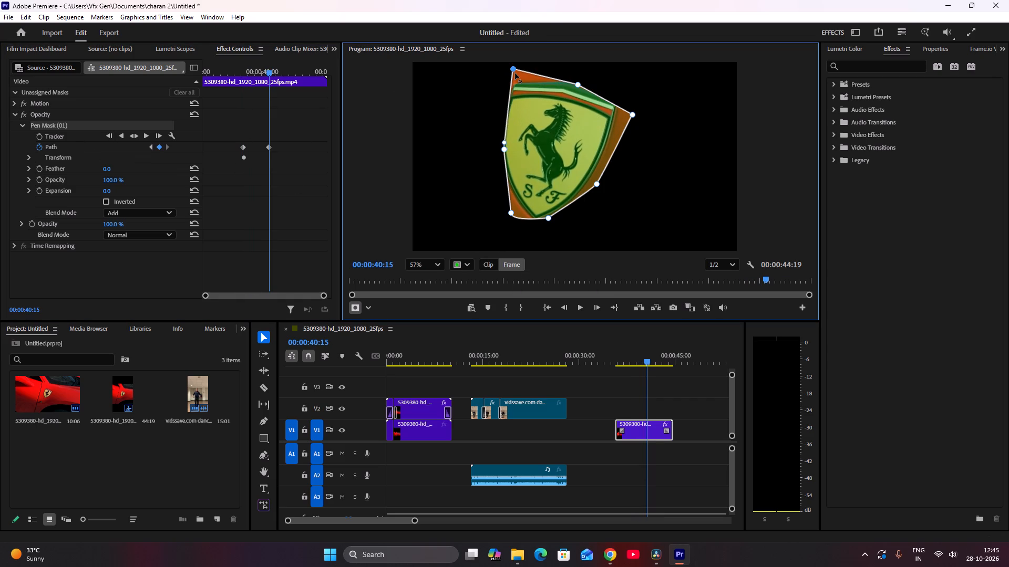
drag(515, 73, 513, 73)
drag(503, 150, 485, 155)
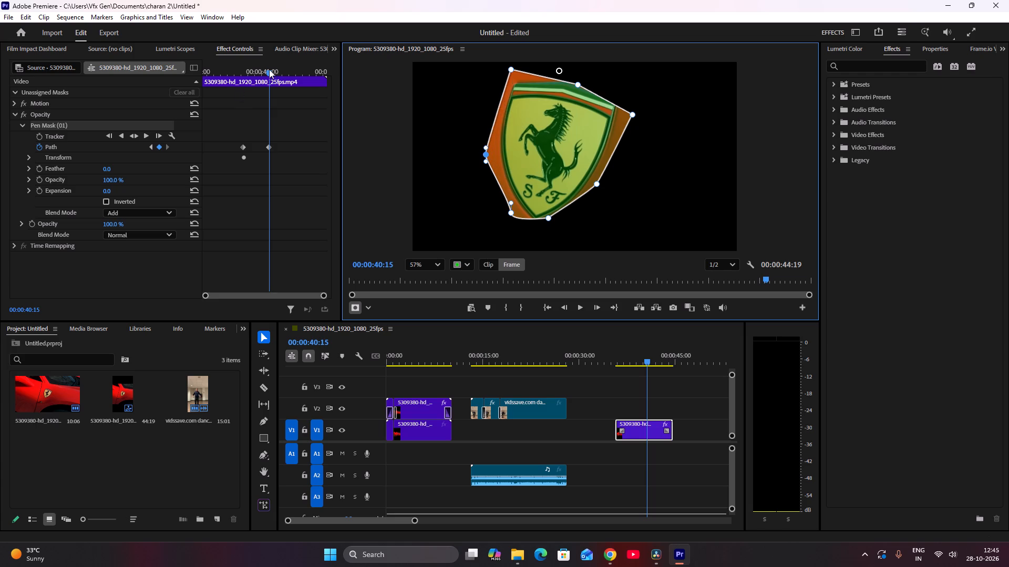
drag(266, 71, 268, 78)
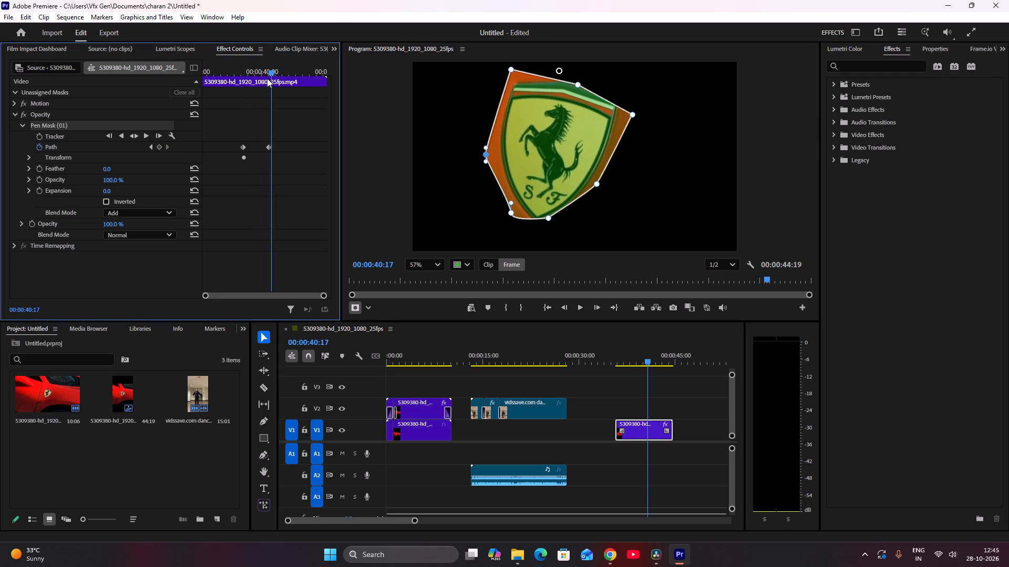
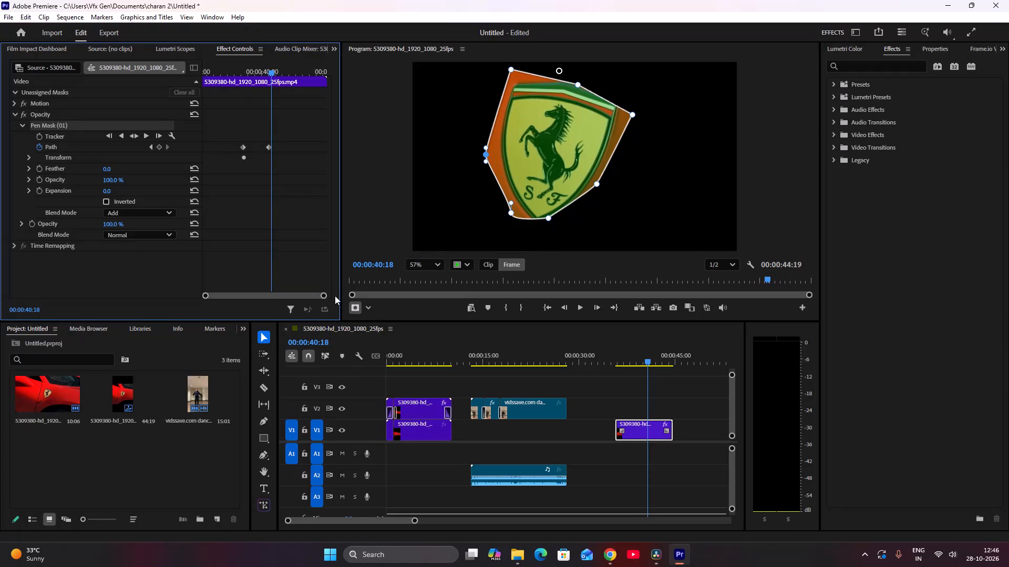
Start saving the project under a new name and clear the proposed file name.
key(ctrl+shift+s)
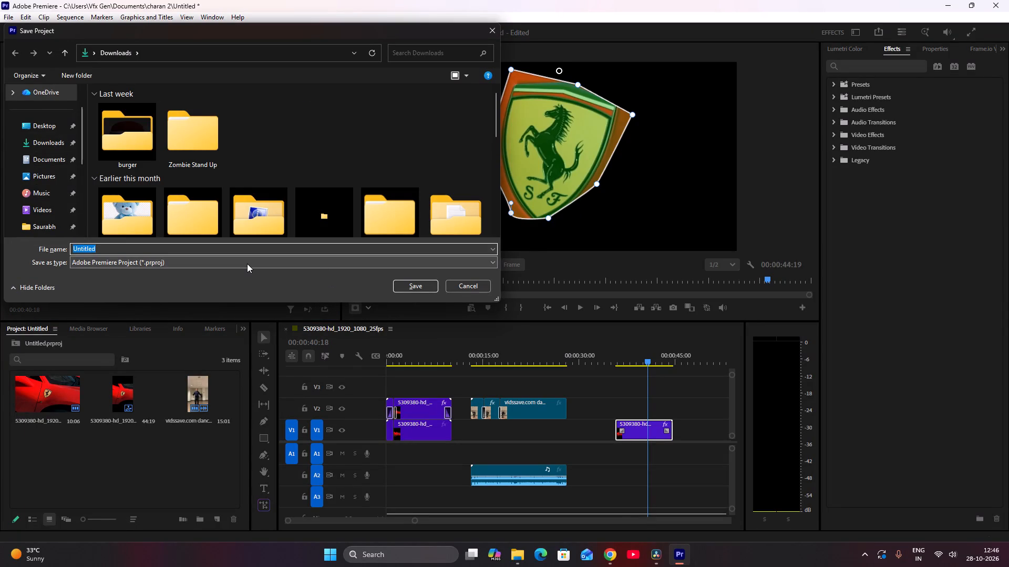
key(p)
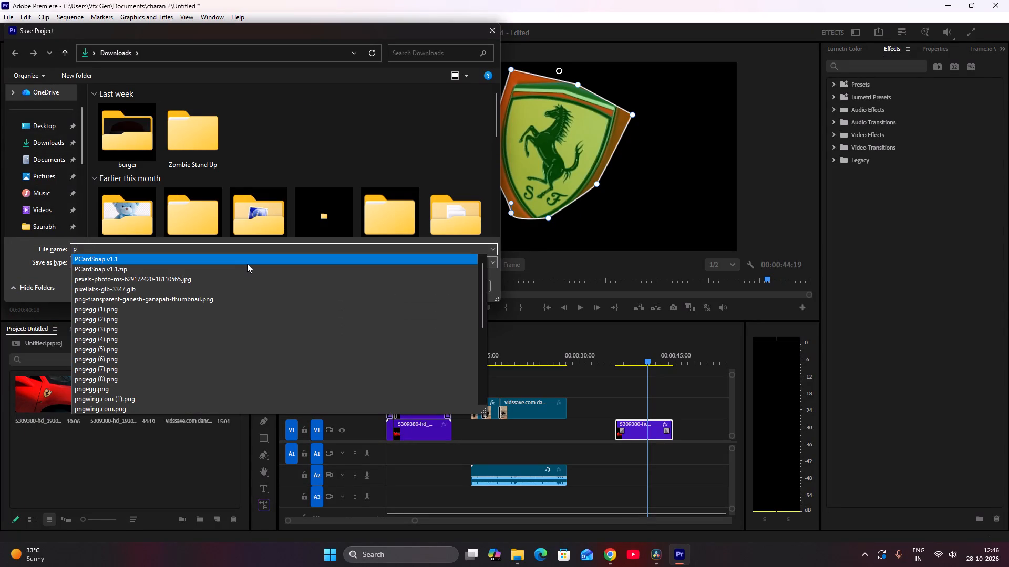
key(BackSpace)
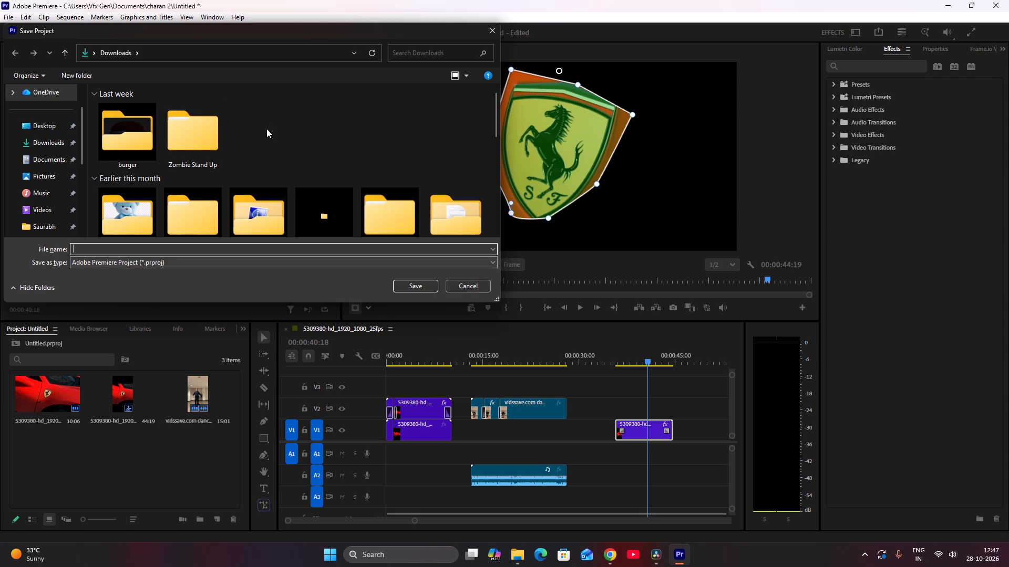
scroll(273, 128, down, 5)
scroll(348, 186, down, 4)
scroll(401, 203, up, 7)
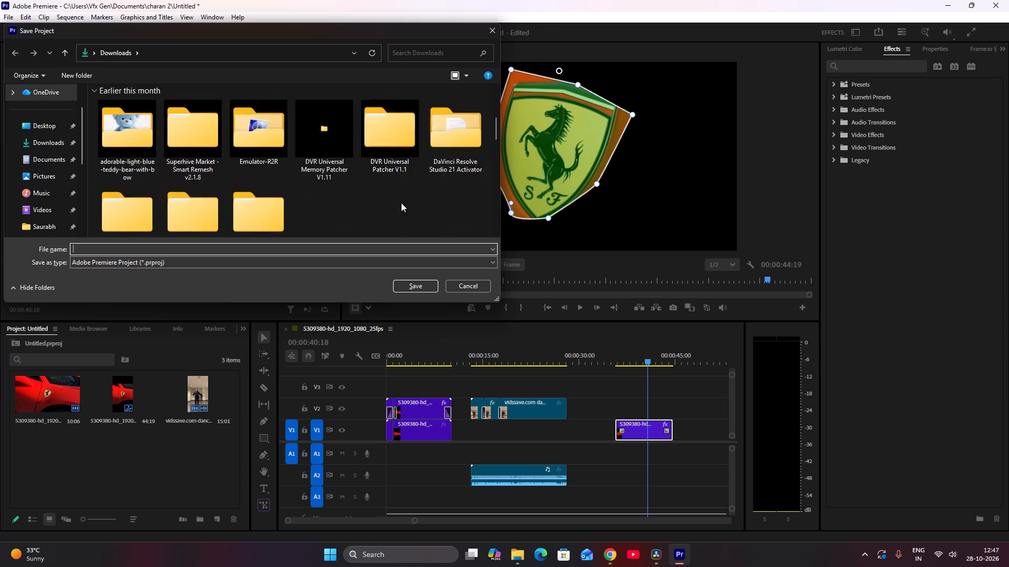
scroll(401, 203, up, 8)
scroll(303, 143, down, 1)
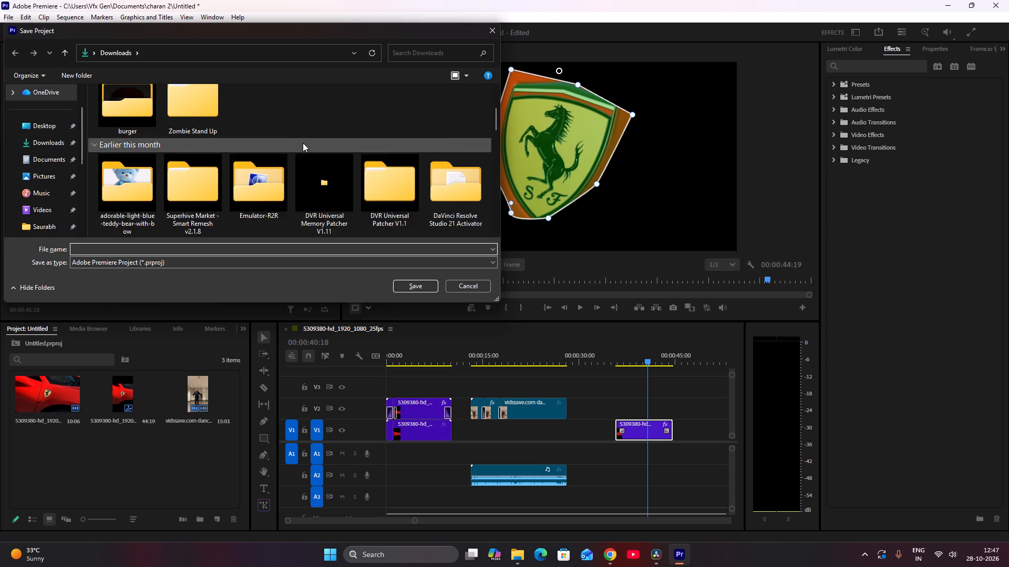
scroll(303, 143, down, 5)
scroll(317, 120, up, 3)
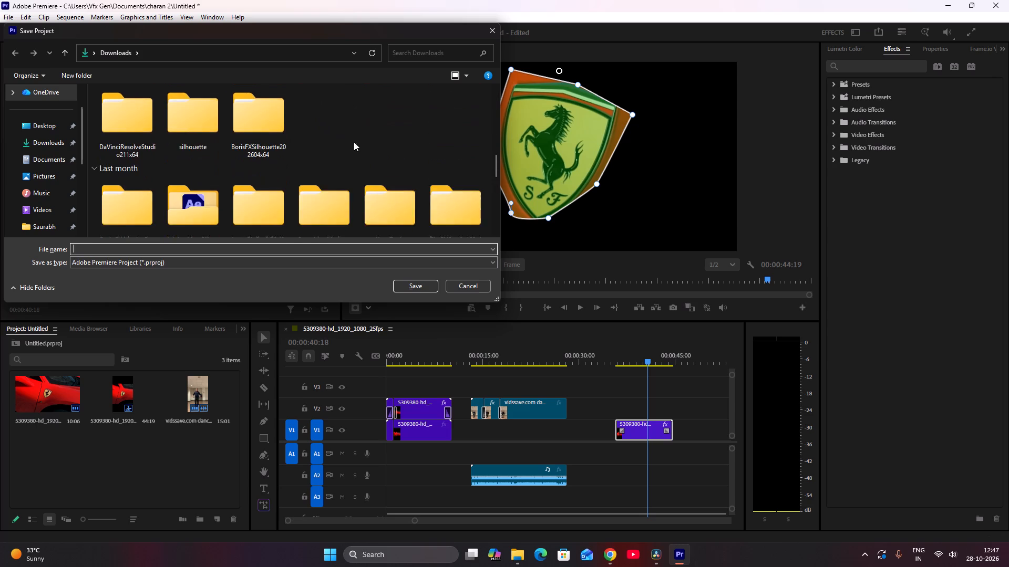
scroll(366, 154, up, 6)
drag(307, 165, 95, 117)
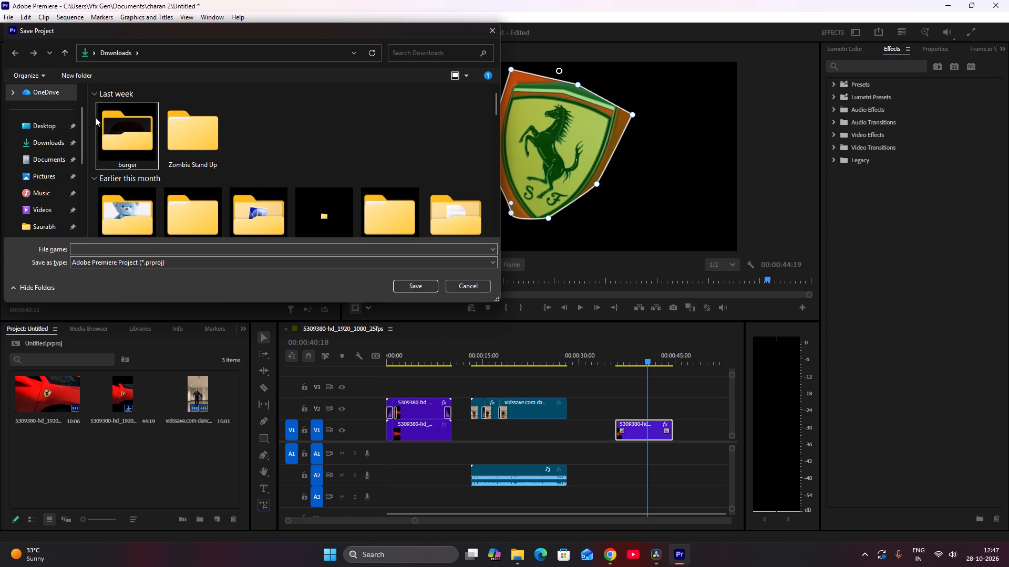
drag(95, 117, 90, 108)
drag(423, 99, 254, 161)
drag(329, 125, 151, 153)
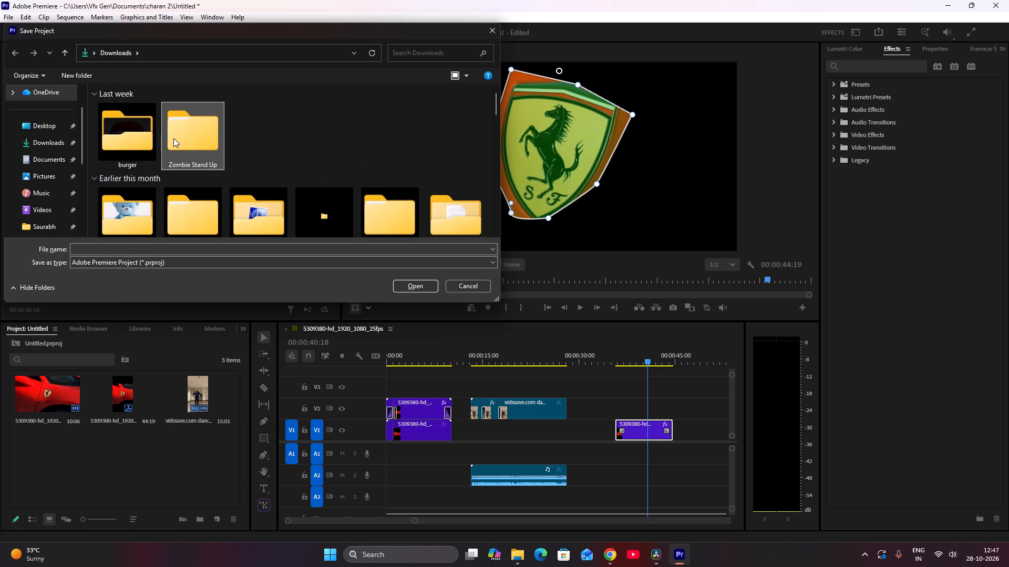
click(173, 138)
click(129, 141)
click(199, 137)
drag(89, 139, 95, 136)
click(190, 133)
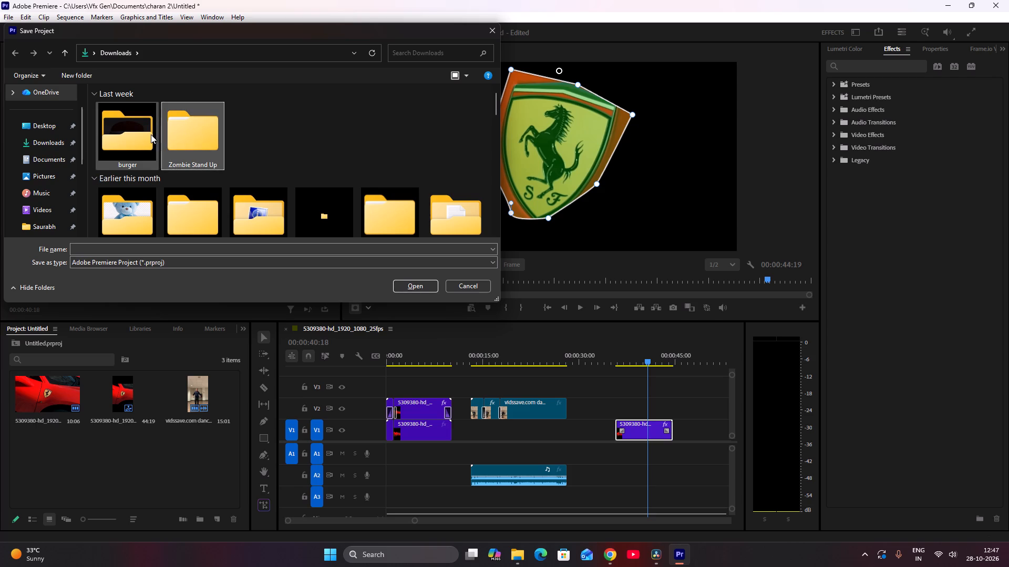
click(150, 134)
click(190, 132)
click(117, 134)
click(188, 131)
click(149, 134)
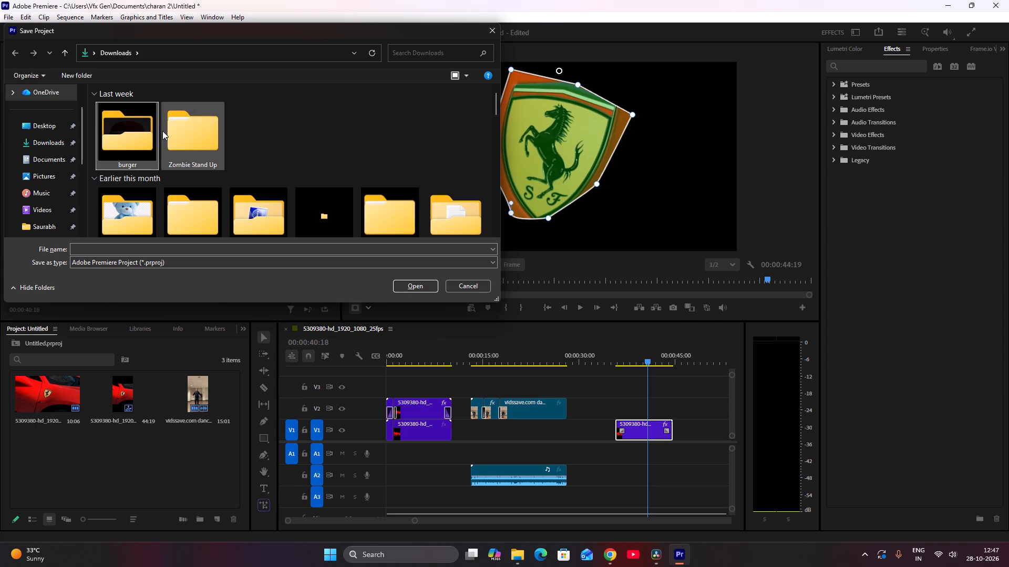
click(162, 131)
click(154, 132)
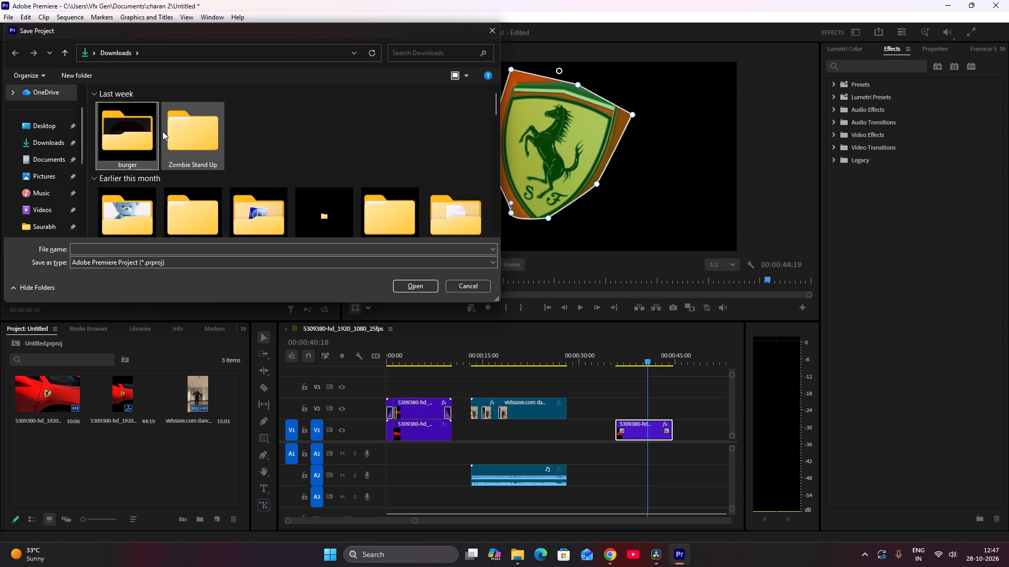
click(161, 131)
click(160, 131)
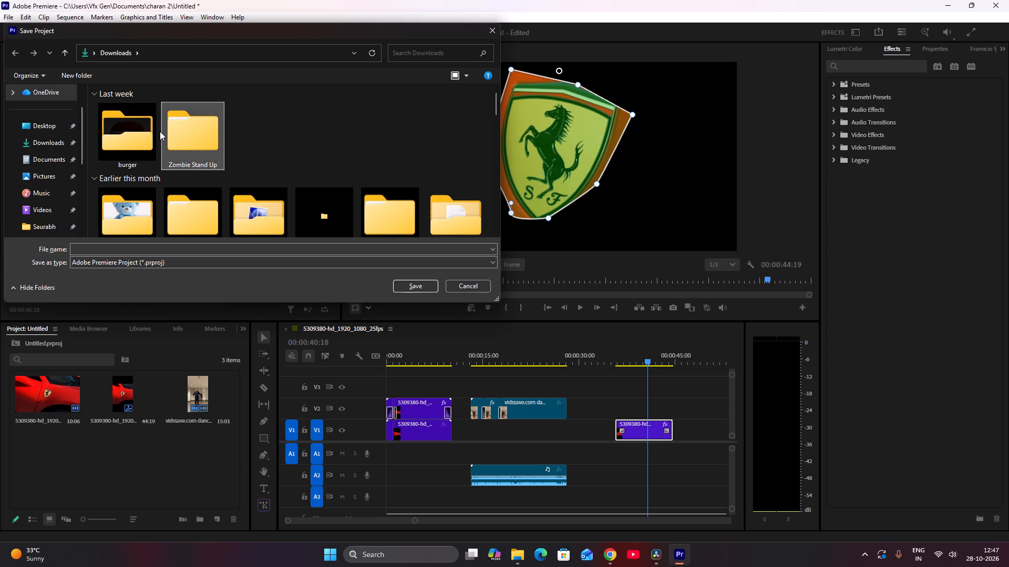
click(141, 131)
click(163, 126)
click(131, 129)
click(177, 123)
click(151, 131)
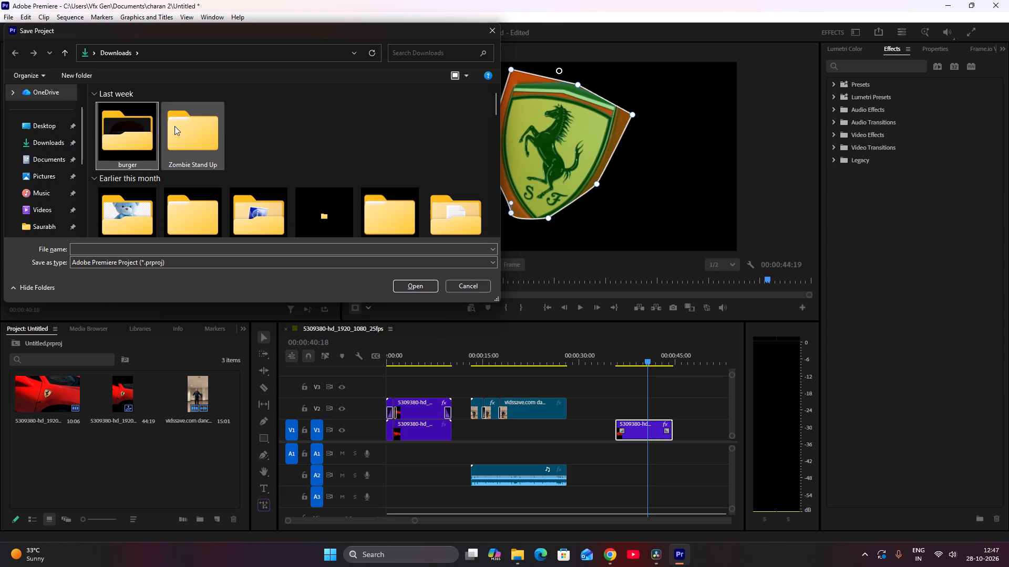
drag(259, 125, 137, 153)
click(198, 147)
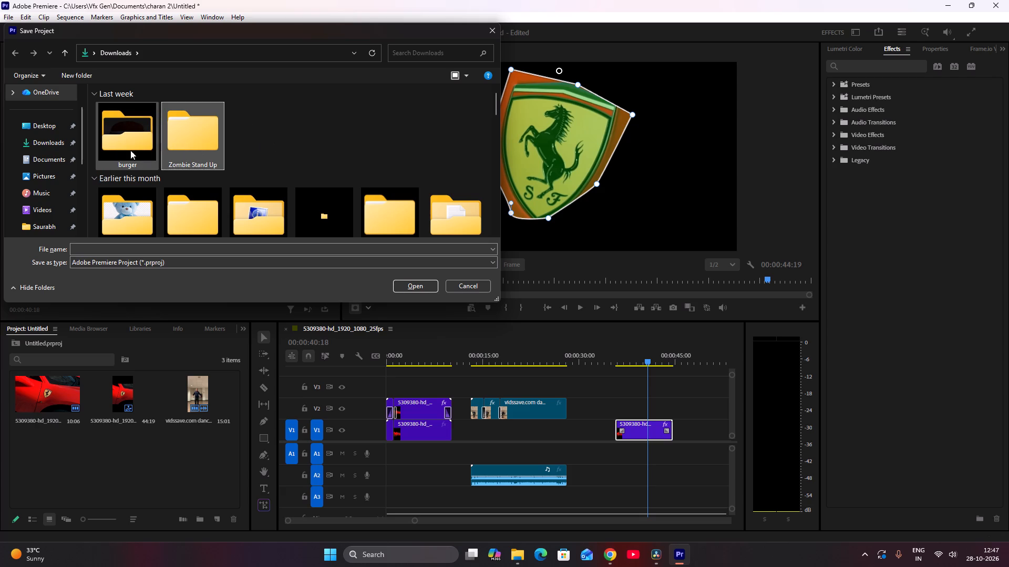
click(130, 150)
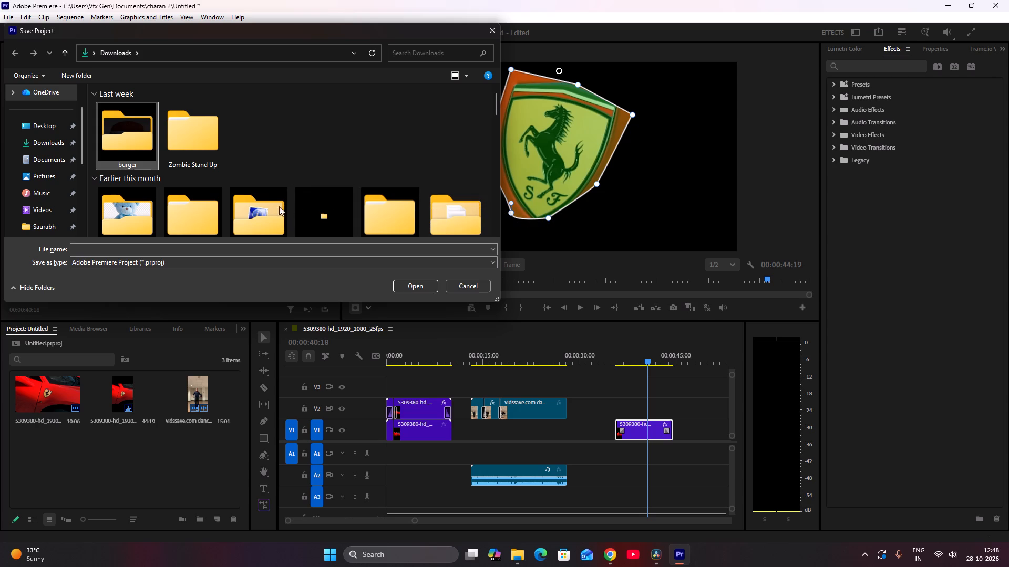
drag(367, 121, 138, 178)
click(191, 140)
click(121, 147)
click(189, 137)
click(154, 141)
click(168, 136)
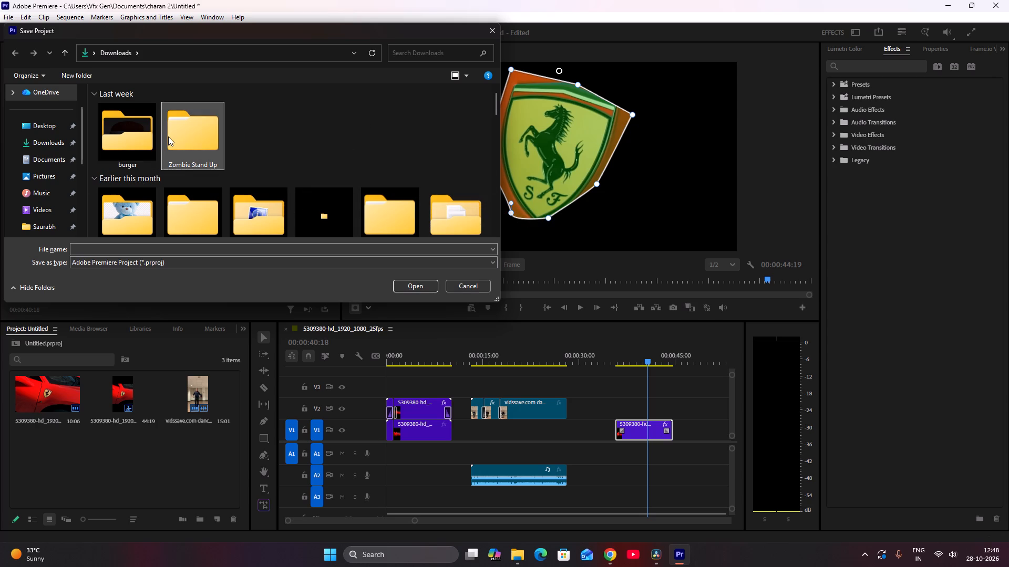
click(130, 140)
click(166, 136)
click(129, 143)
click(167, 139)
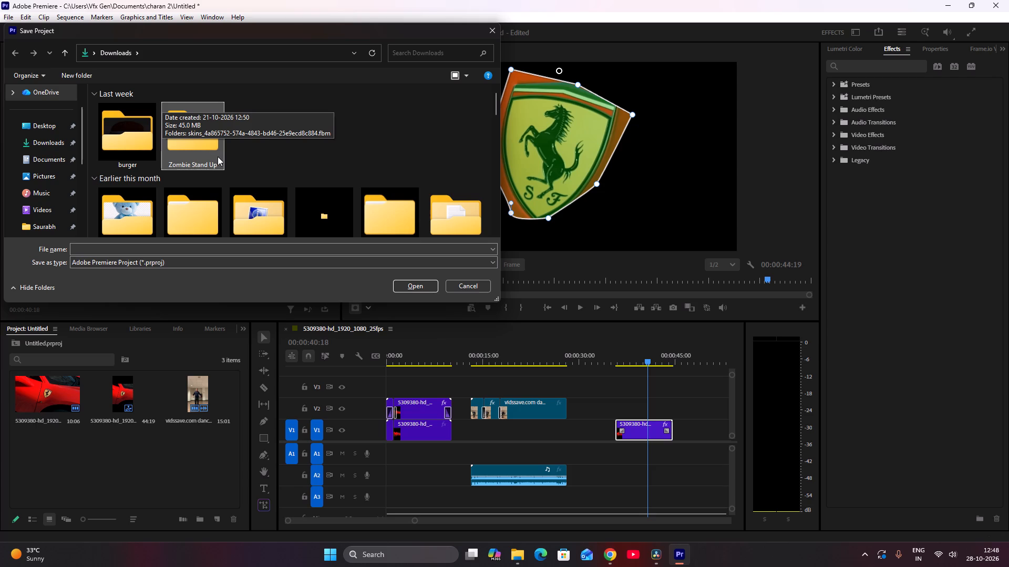
Save the project as "film impact dashboard" in the Saurabh folder on drive D.
click(135, 253)
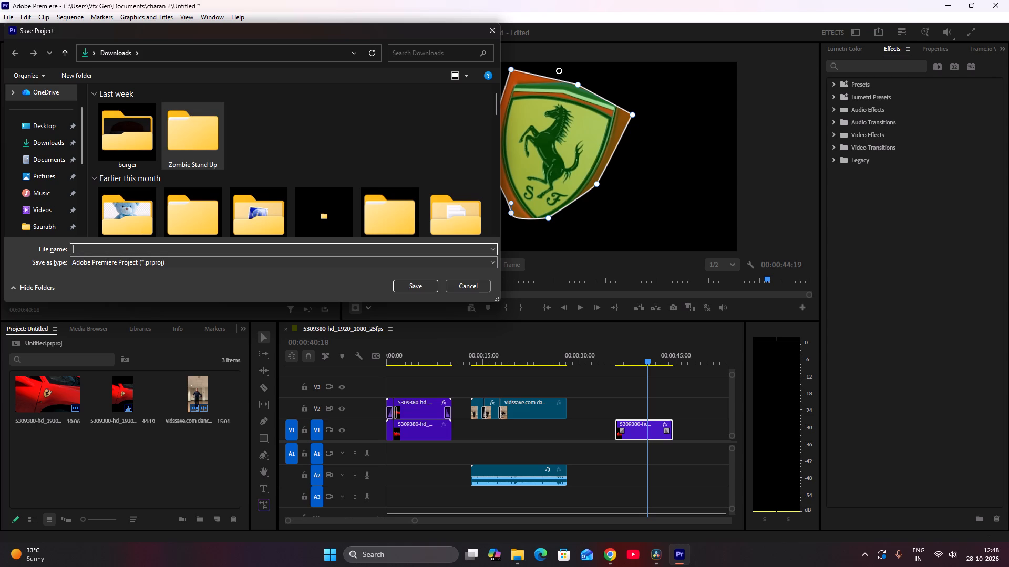
text(film)
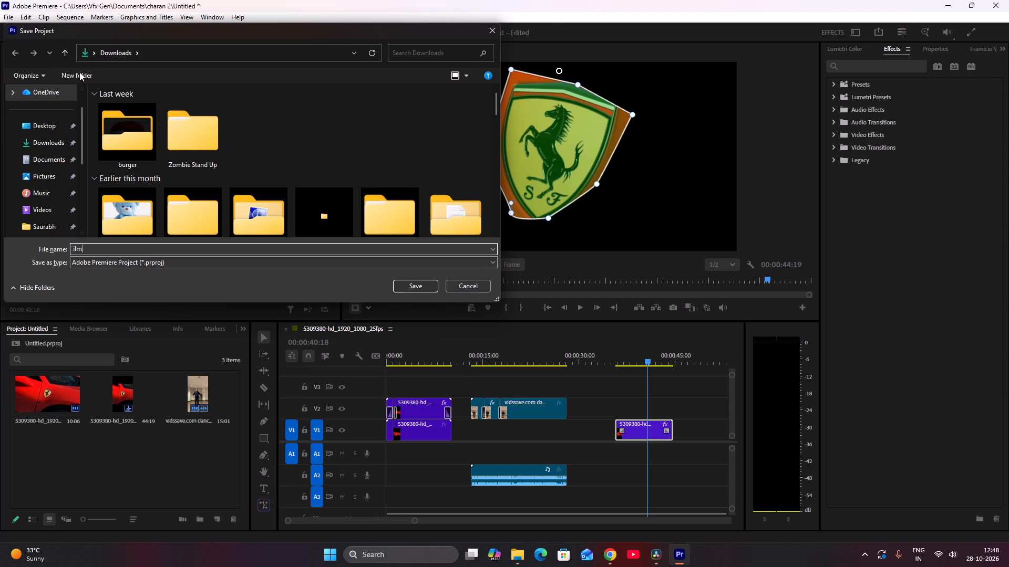
drag(84, 35, 375, 96)
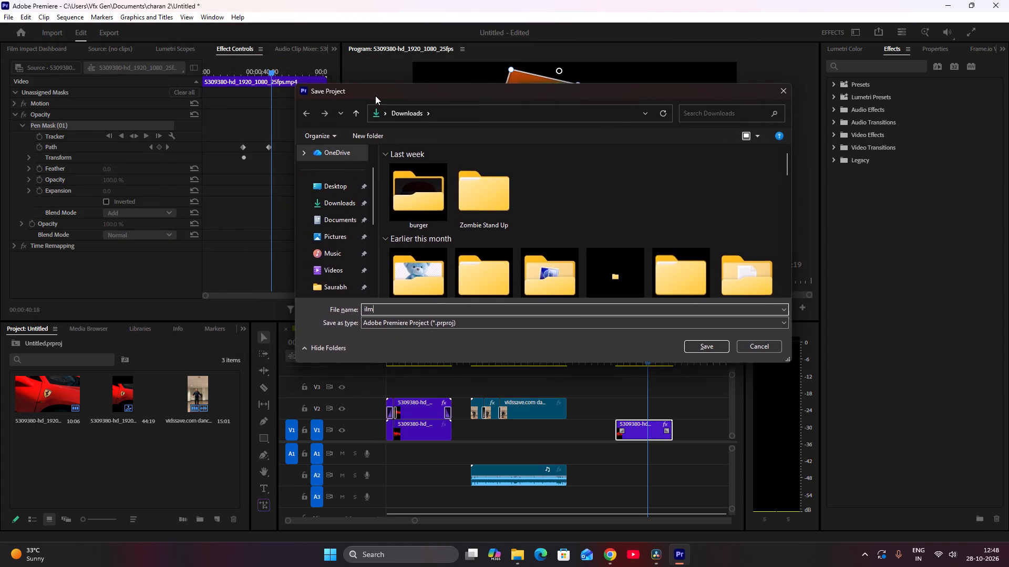
drag(375, 96, 376, 98)
drag(401, 308, 318, 309)
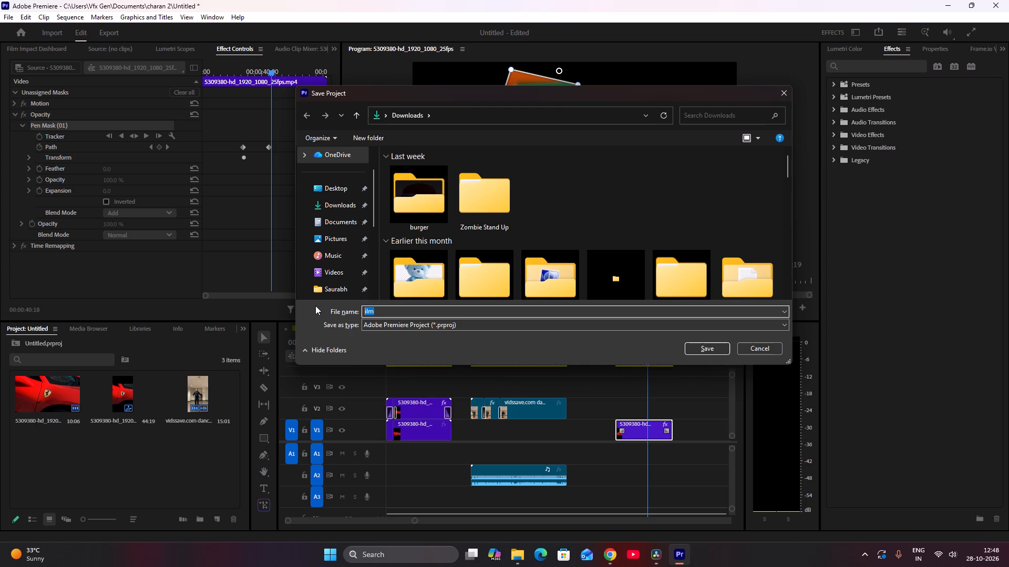
text(film)
key(space)
text(impact)
key(space)
text(dashb)
text(oard)
click(322, 288)
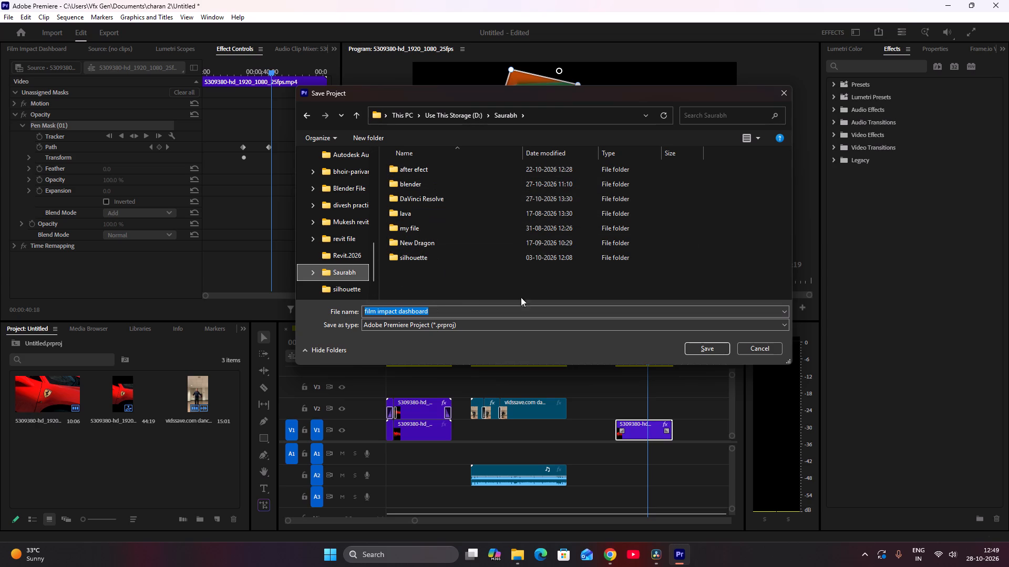
click(723, 350)
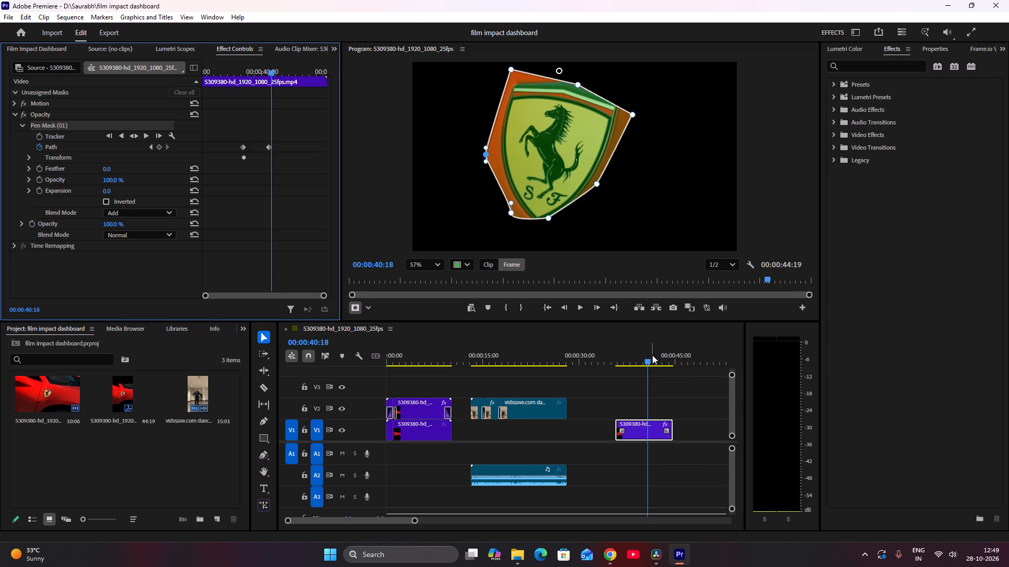
Review the sequence by playing it from the start, scrubbing across the clips to 00:00:35:15, and returning to 00:00:00:00.
drag(648, 355, 235, 310)
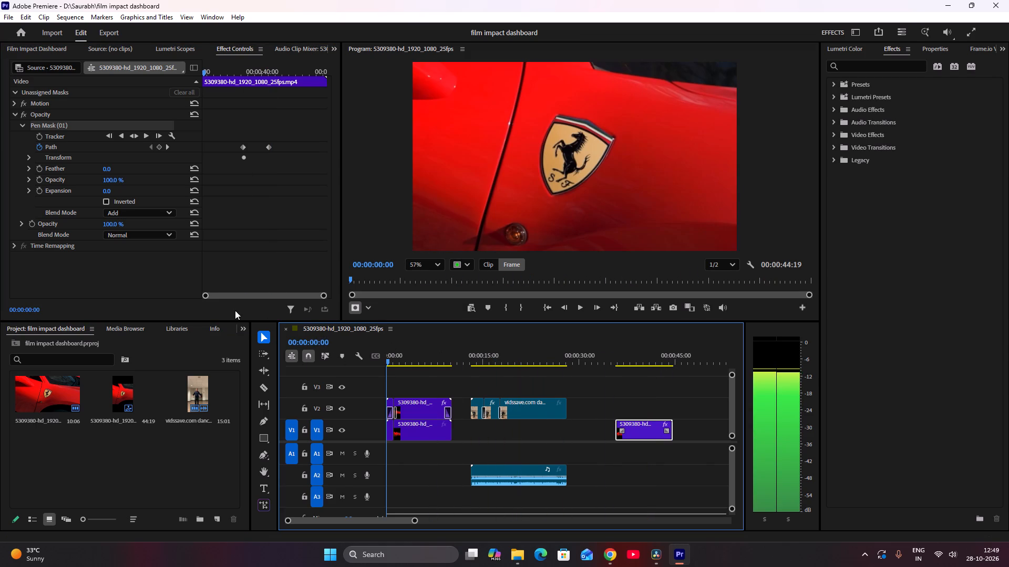
drag(235, 310, 225, 306)
key(space)
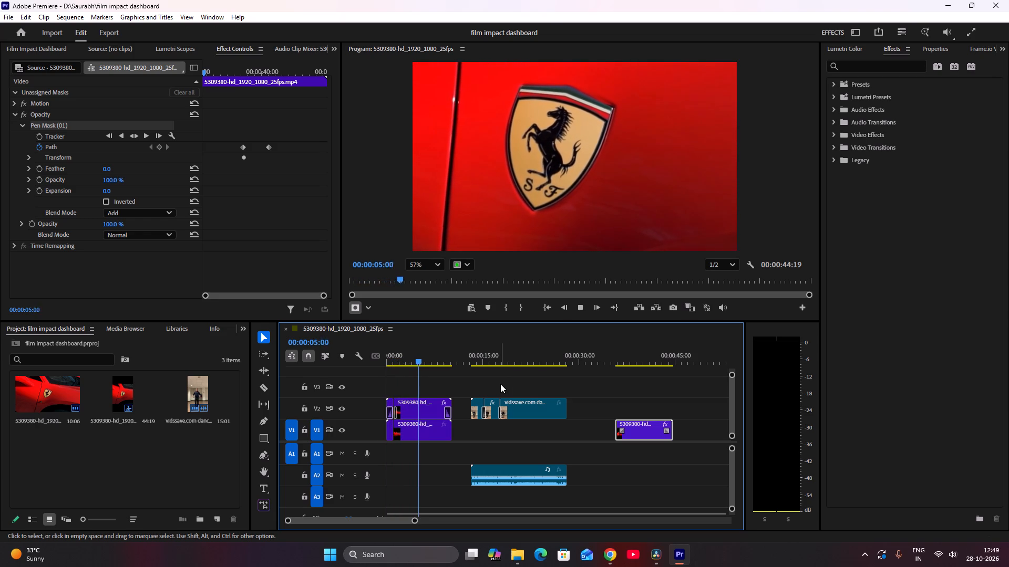
scroll(611, 218, down, 5)
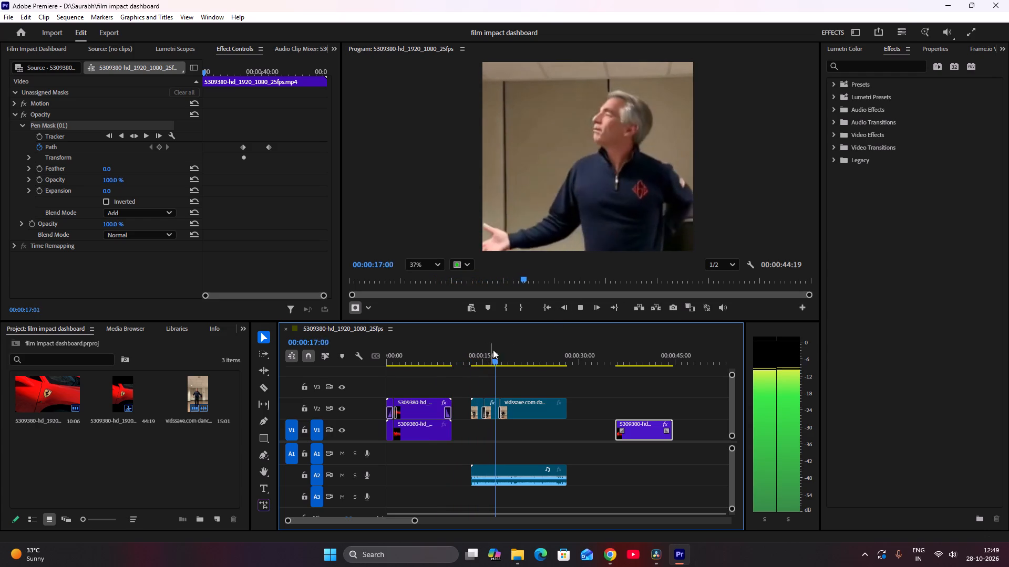
drag(501, 352, 453, 355)
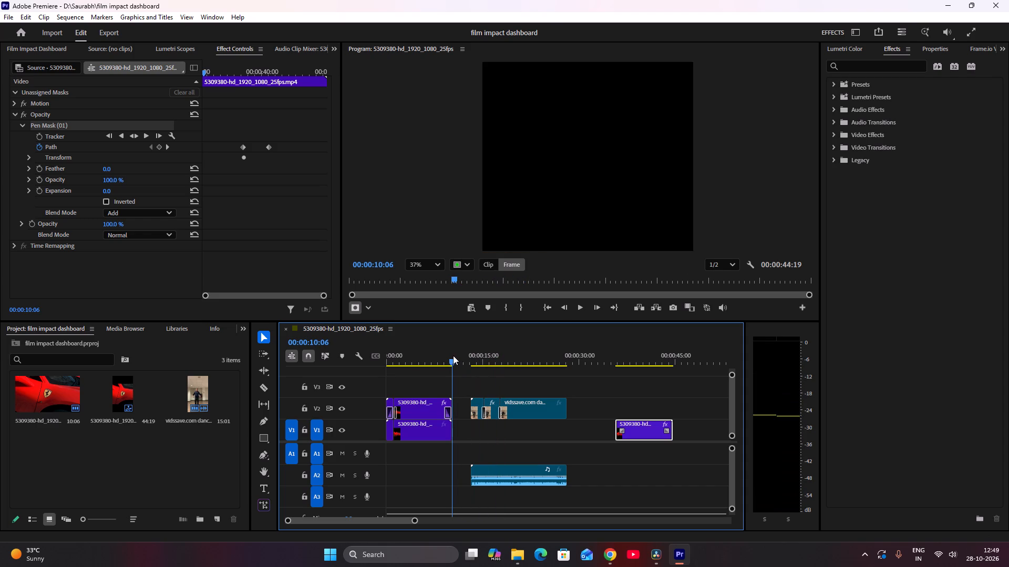
drag(453, 355, 526, 353)
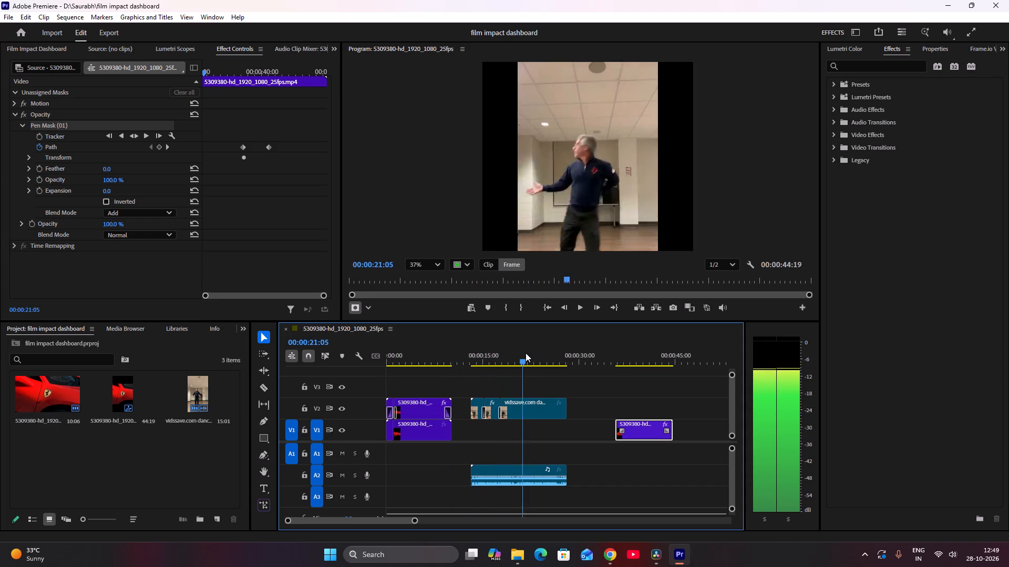
drag(526, 353, 600, 353)
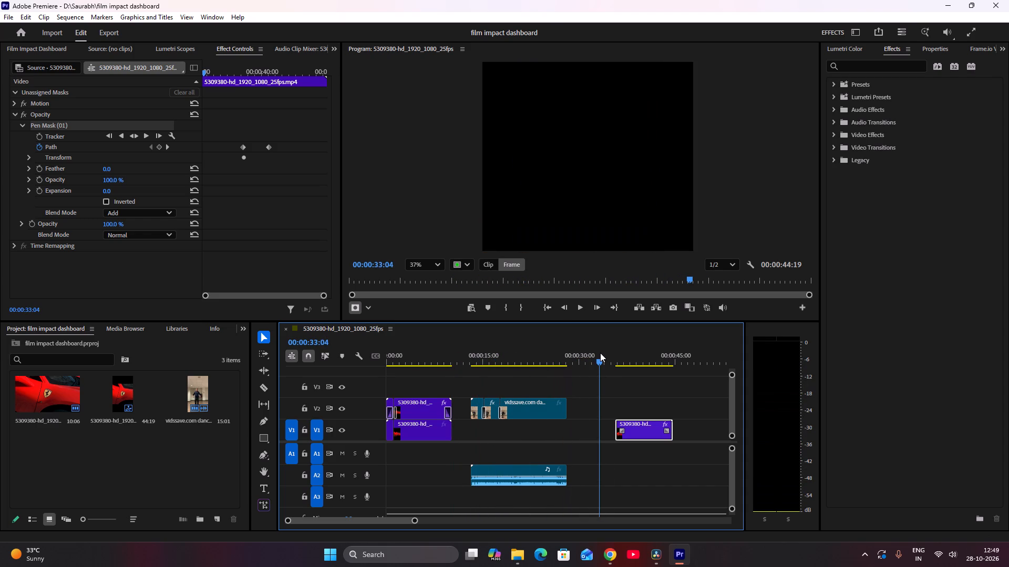
drag(600, 353, 616, 358)
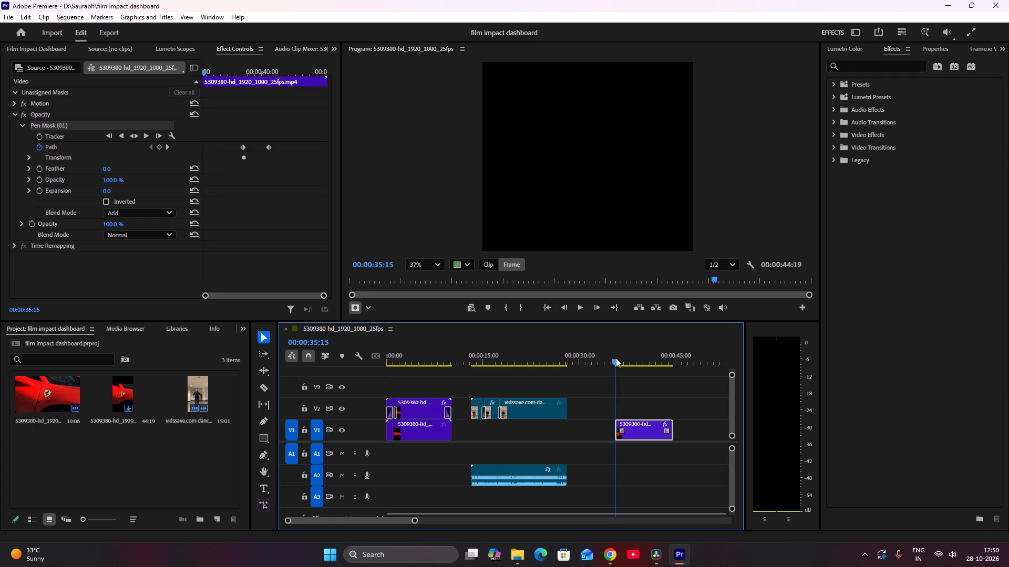
drag(616, 358, 347, 354)
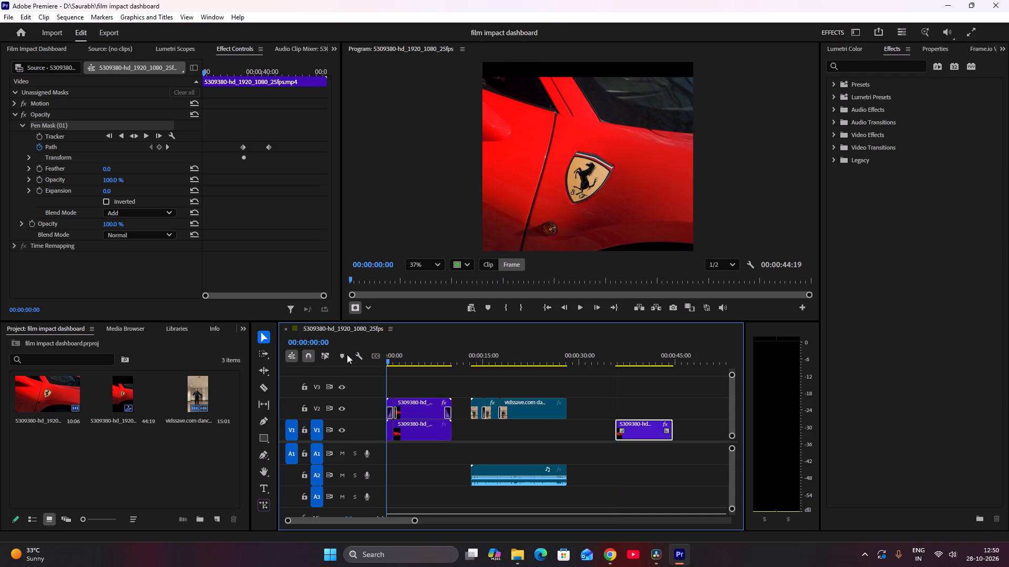
drag(347, 354, 345, 349)
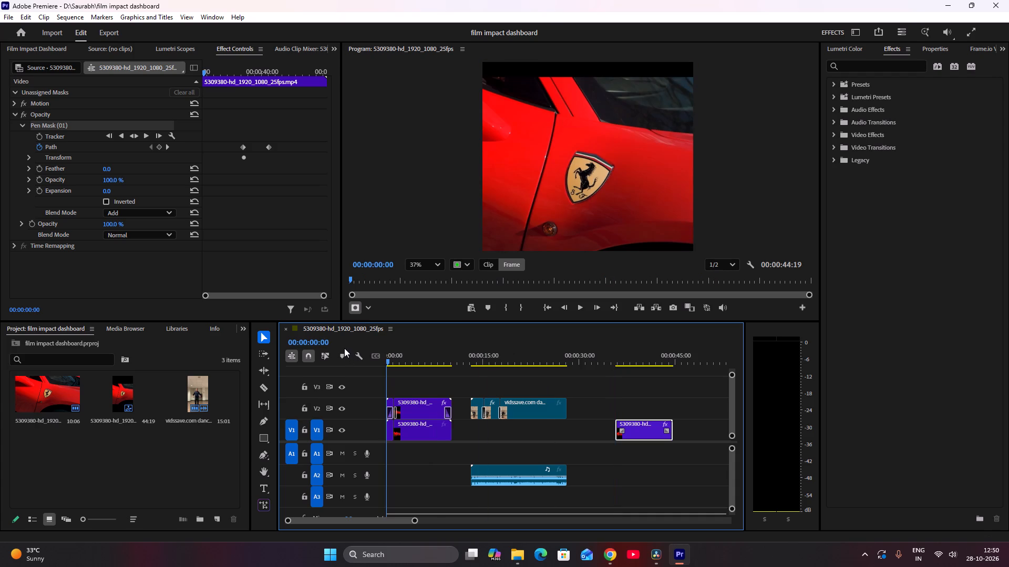
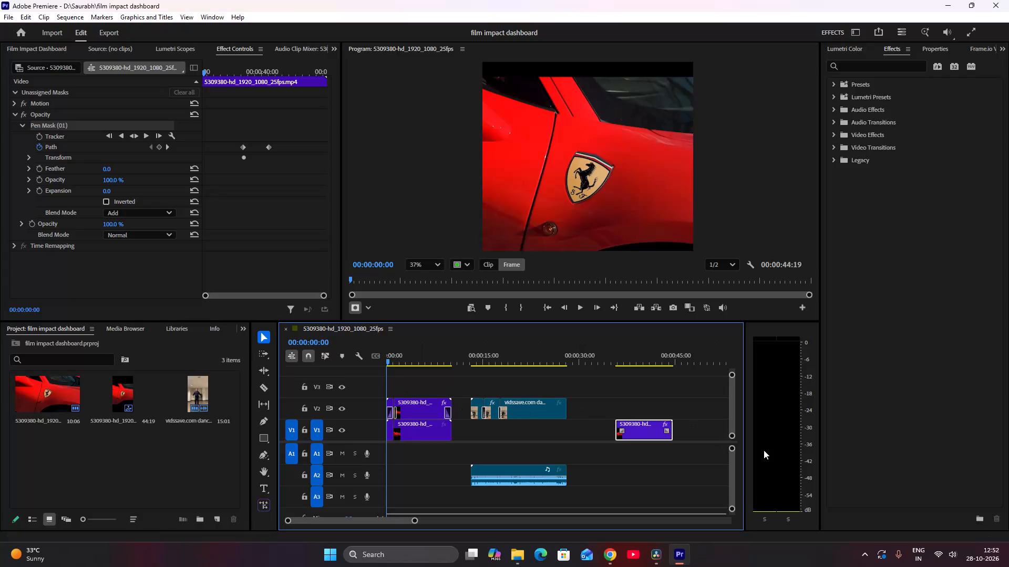
Reveal the hidden system tray icons on the Windows taskbar.
click(859, 553)
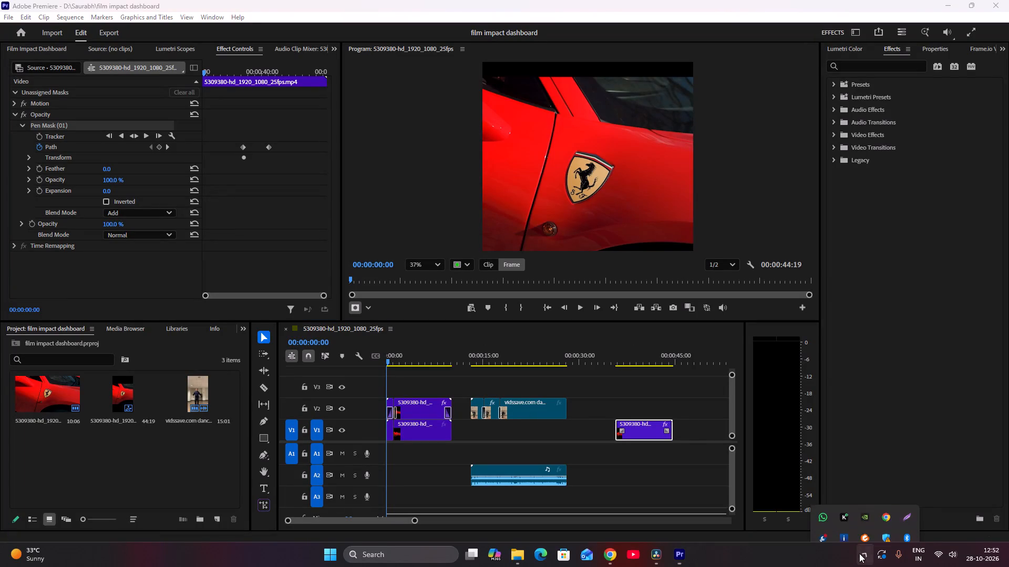